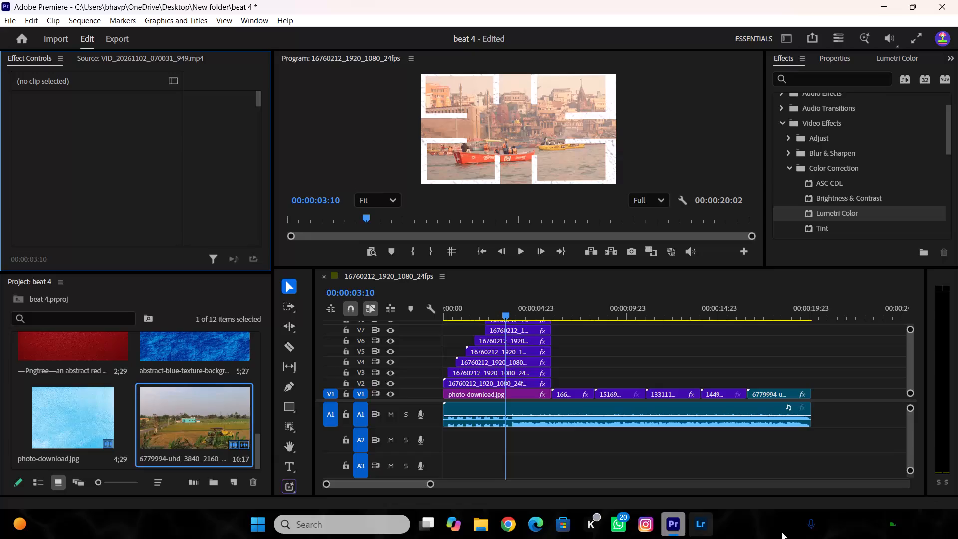
# Play the sequence from its start to review the stacked opening clips and their timing against the music.
pyautogui.moveTo(504, 314); pyautogui.dragTo(355, 343)
pyautogui.press('space')
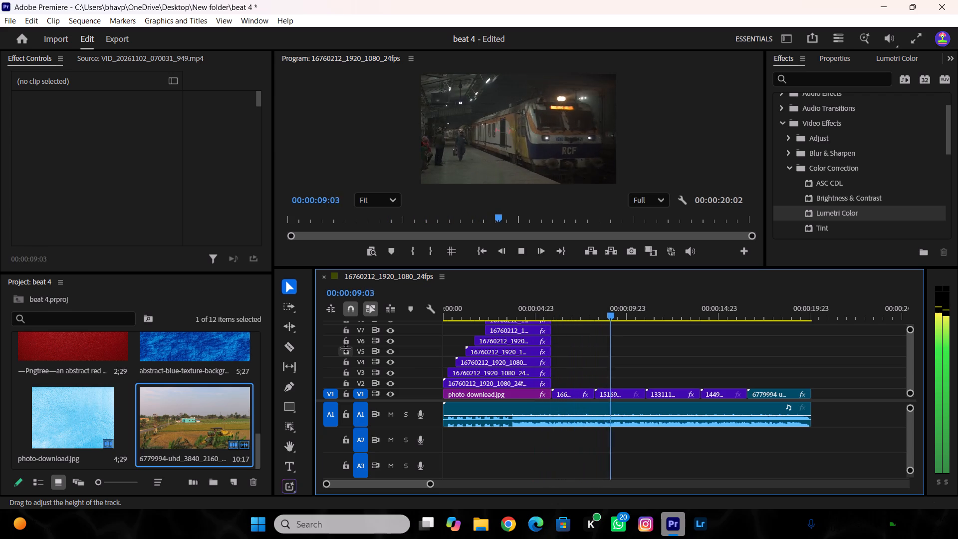
pyautogui.press('space')
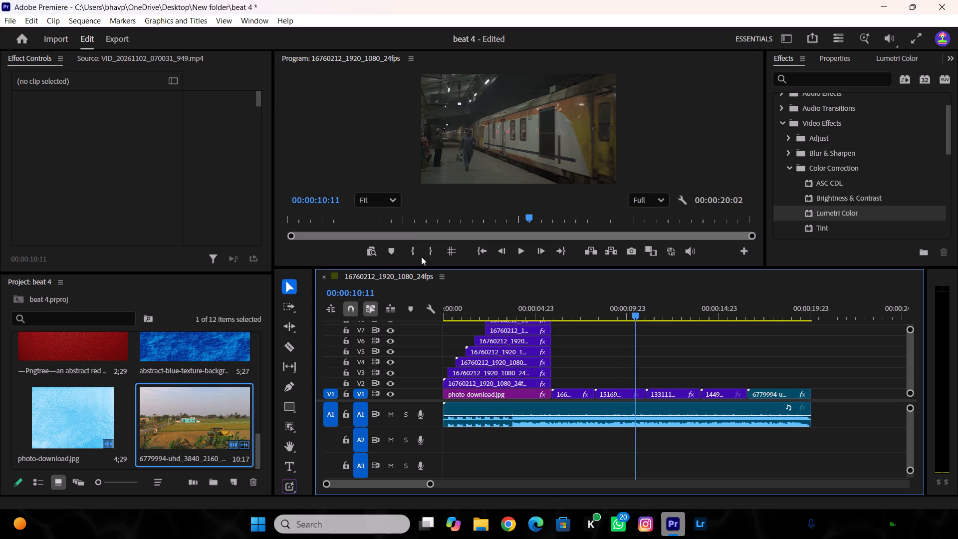
pyautogui.moveTo(530, 300); pyautogui.dragTo(384, 348)
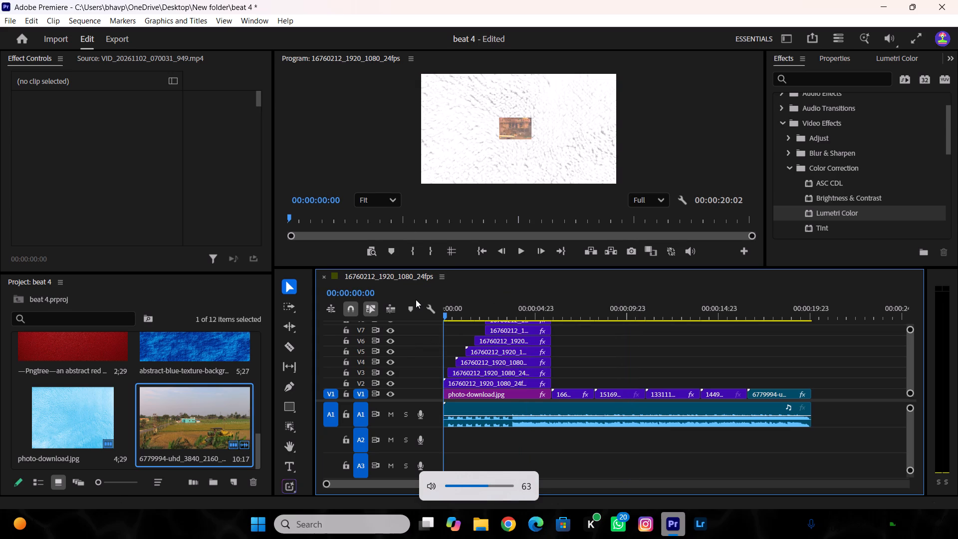
pyautogui.press('space')
pyautogui.press('space')
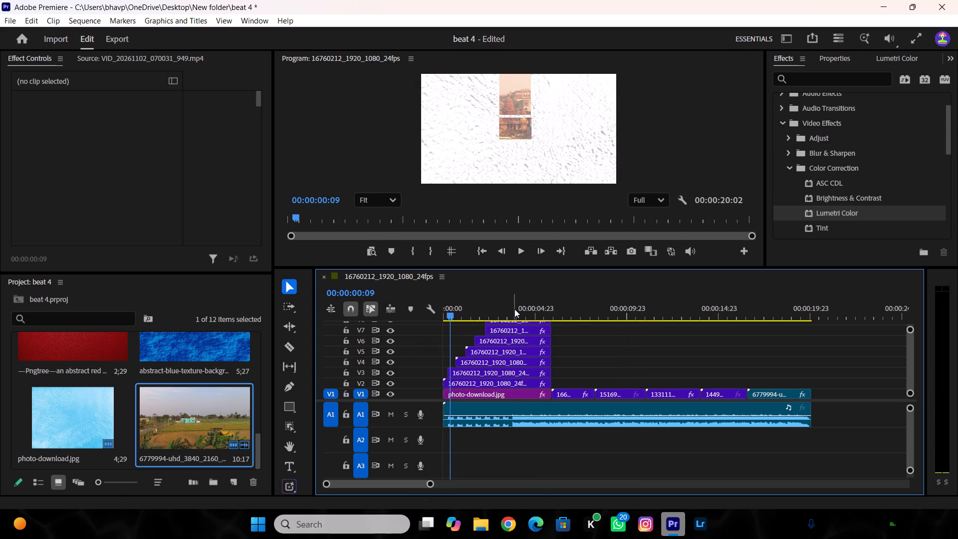
# Review the sequence from the beginning in full-screen playback, stopping at about 00:00:12:16 and returning to the editing workspace.
pyautogui.moveTo(509, 308); pyautogui.dragTo(401, 320)
pyautogui.click(920, 43)
pyautogui.press('space')
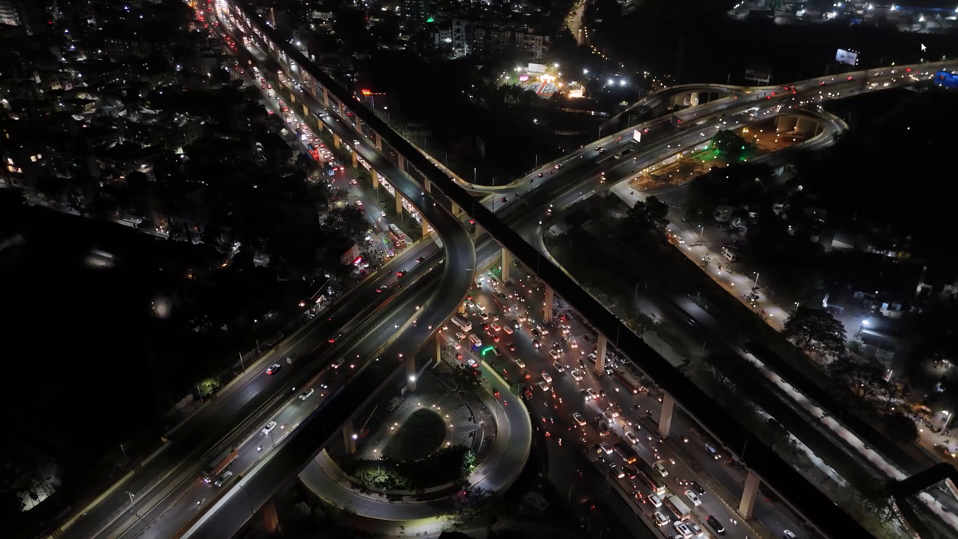
pyautogui.press('space')
pyautogui.press('Escape')
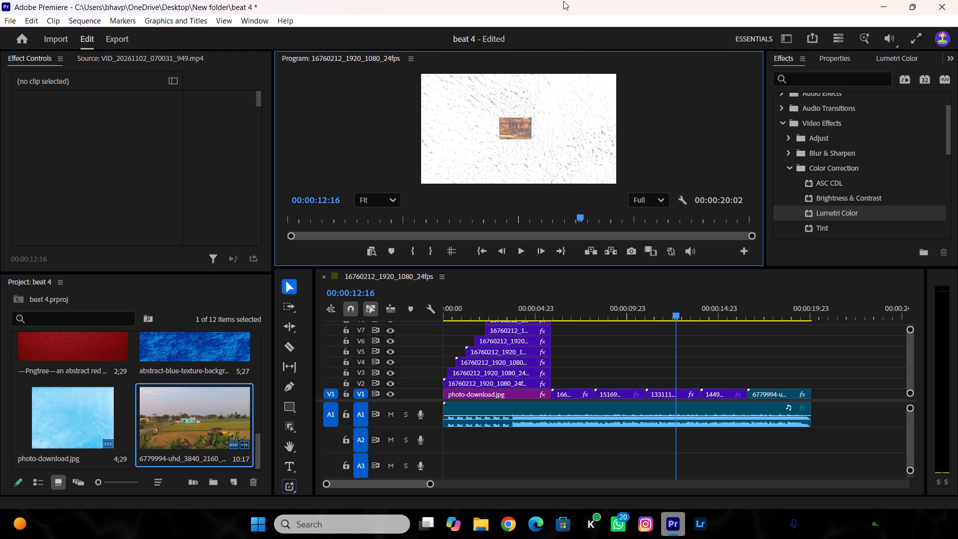
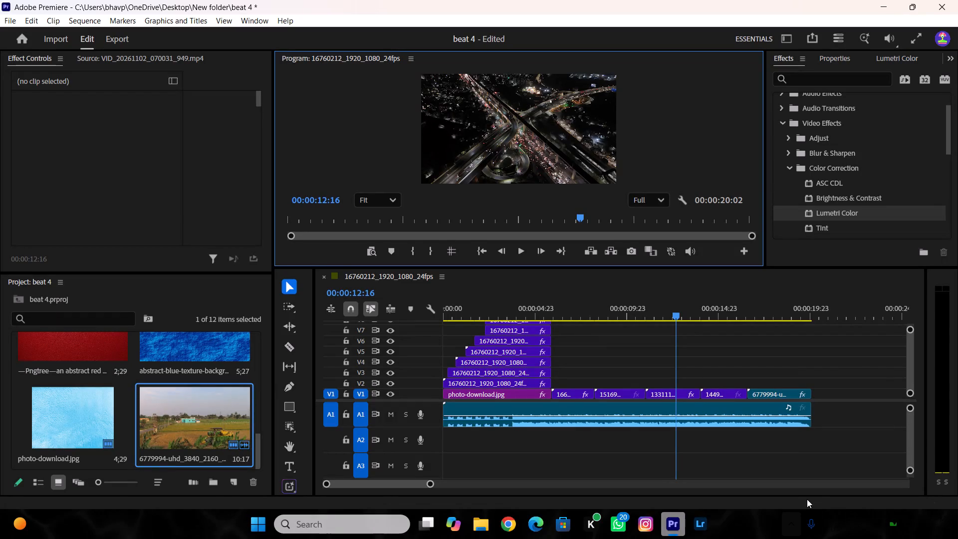
# Return the playhead to the start of the sequence at 00:00:00:00.
pyautogui.moveTo(680, 313); pyautogui.dragTo(70, 263)
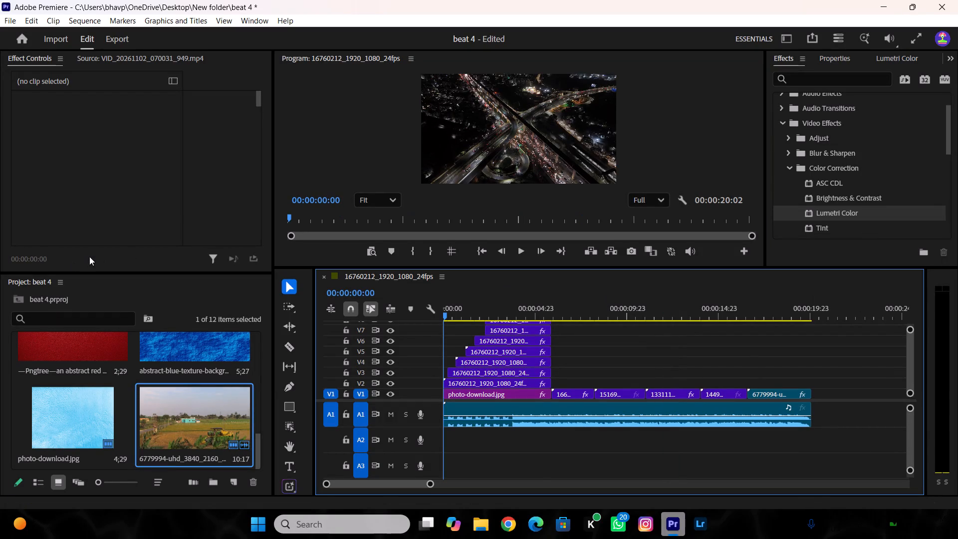
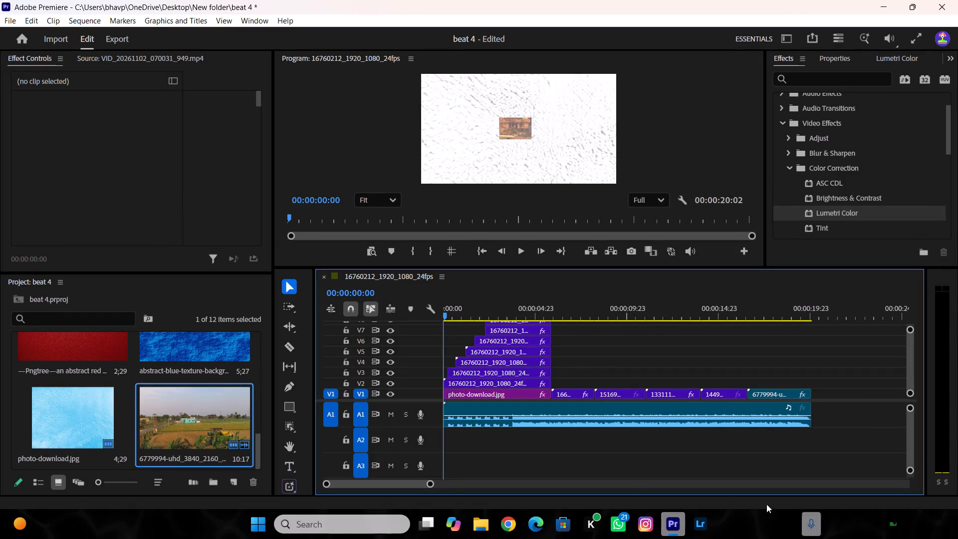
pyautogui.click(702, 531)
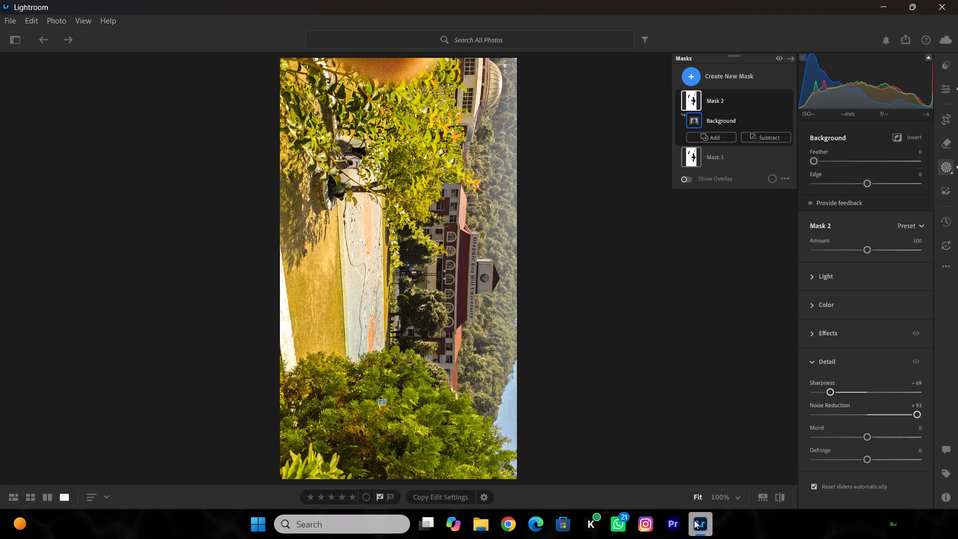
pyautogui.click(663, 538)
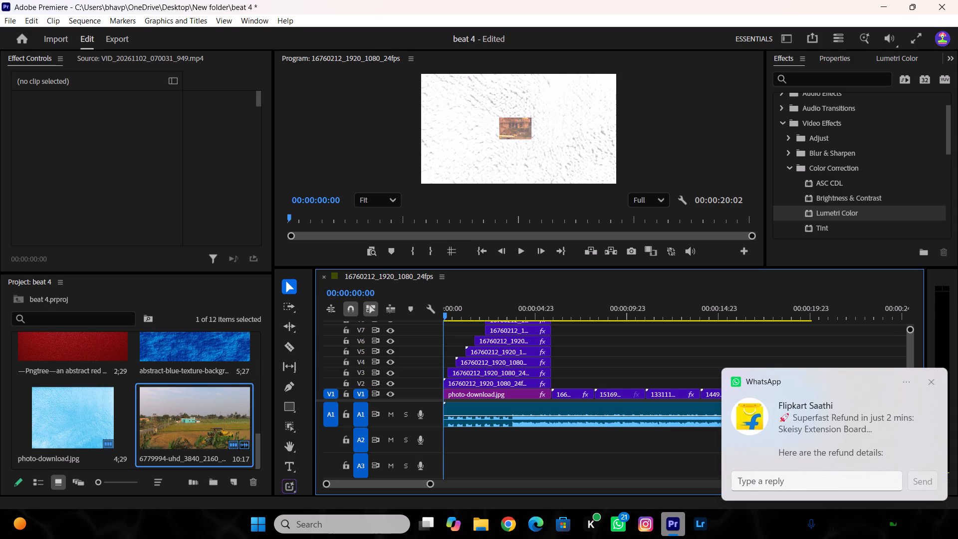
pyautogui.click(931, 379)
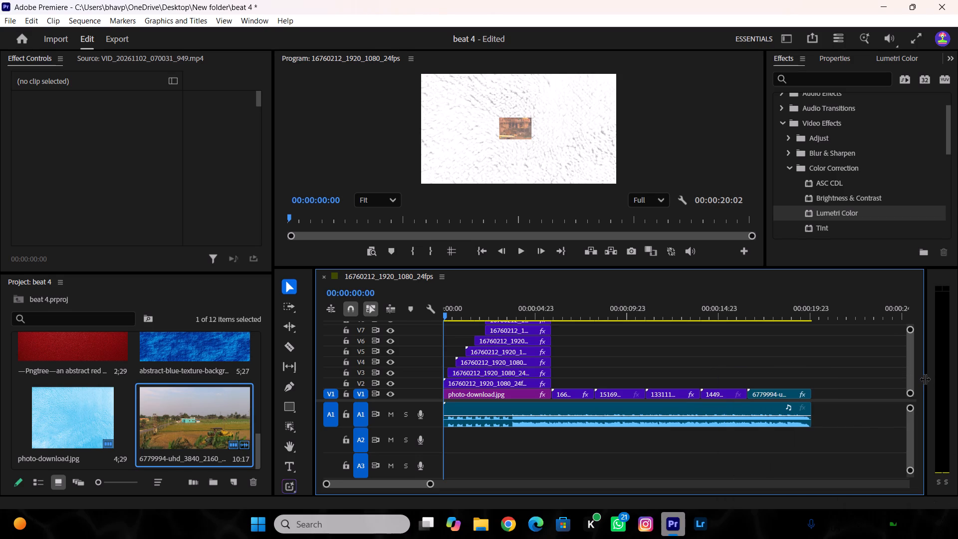
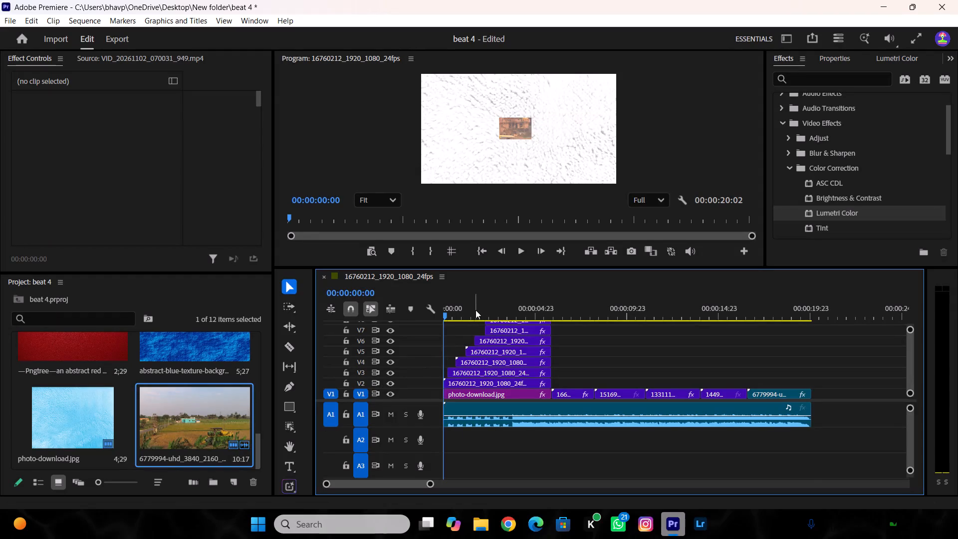
# Play the montage from the start of the sequence and stop at 00:00:05:10.
pyautogui.moveTo(476, 309); pyautogui.dragTo(373, 333)
pyautogui.press('space')
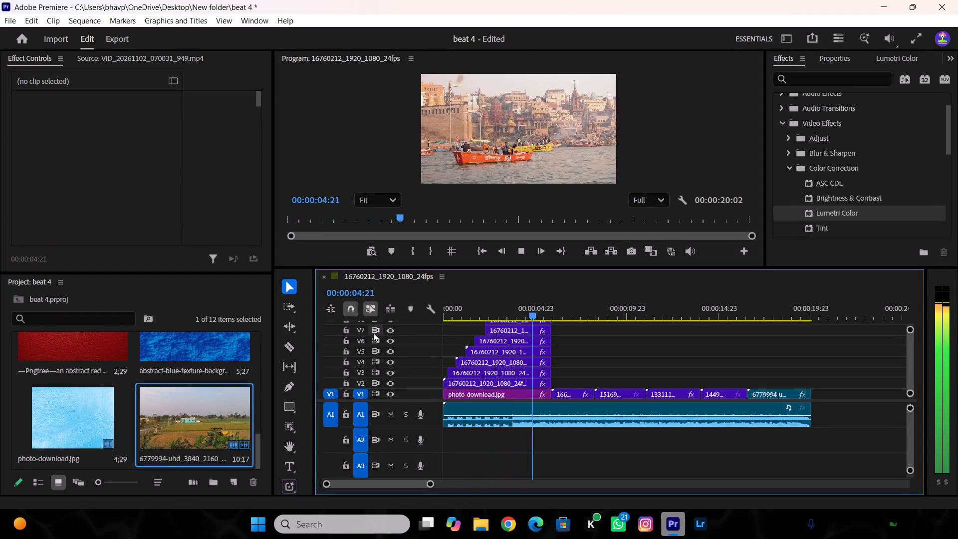
pyautogui.press('space')
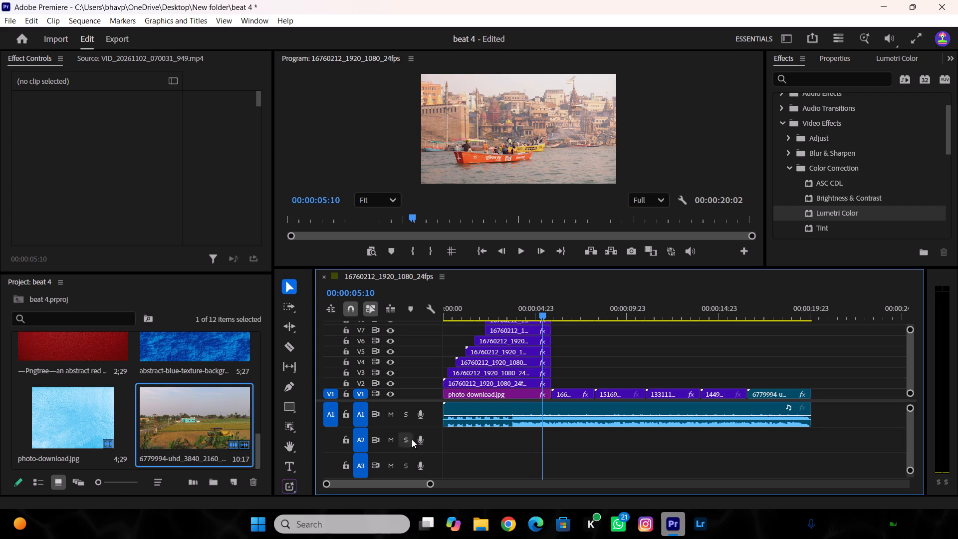
# On the V14 boat clip, set Lumetri Color's Temperature to -100 and Saturation to 190.
pyautogui.keyDown('ctrl'); pyautogui.scroll(8, 545, 384); pyautogui.keyUp('ctrl')
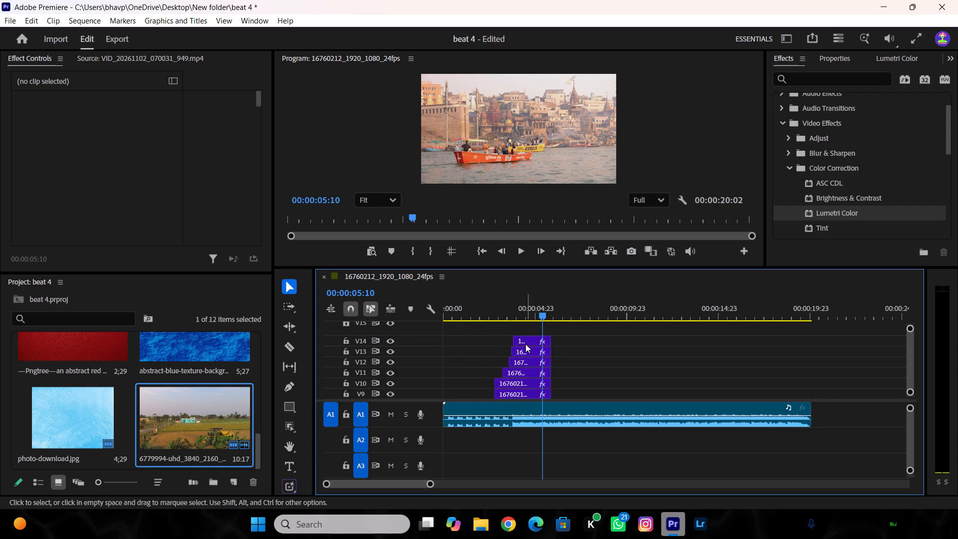
pyautogui.click(525, 343)
pyautogui.scroll(-5, 175, 216)
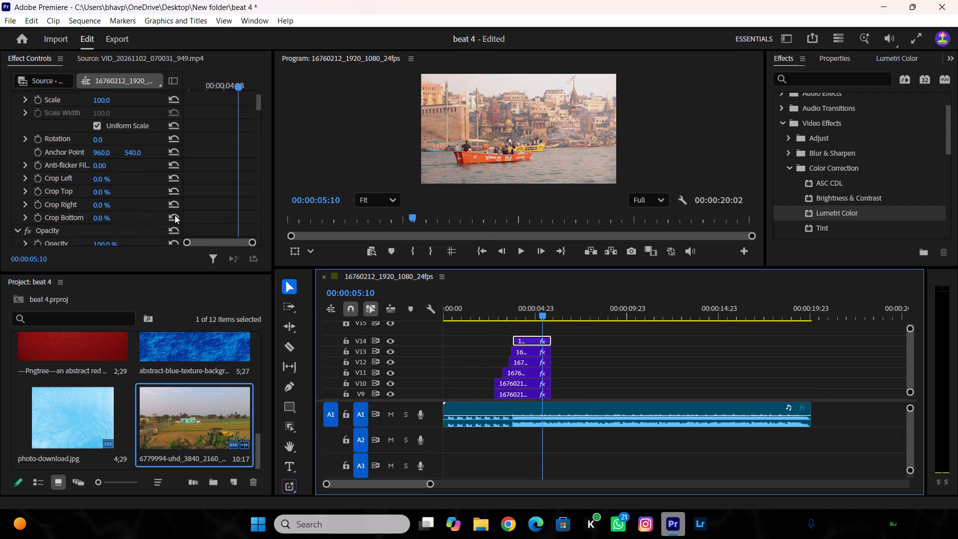
pyautogui.scroll(-17, 175, 215)
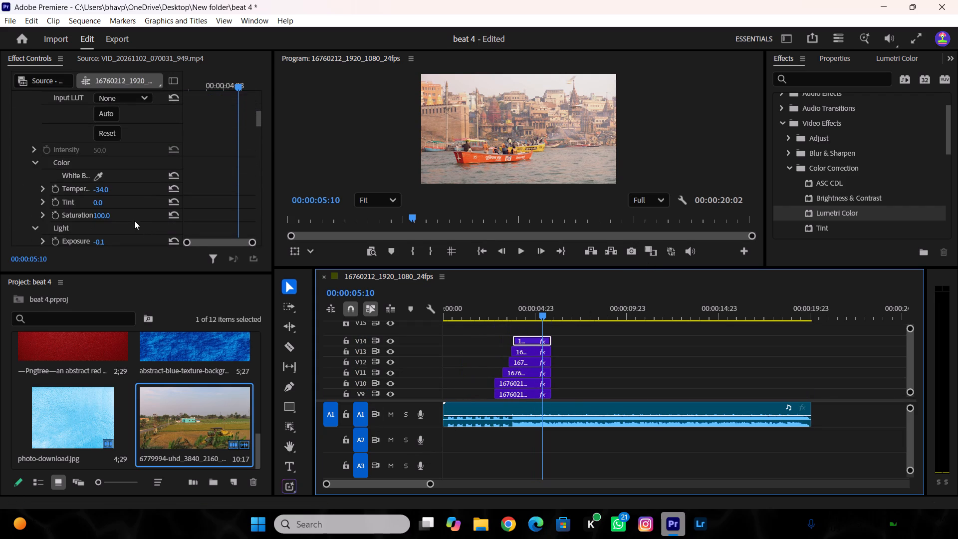
pyautogui.moveTo(105, 192); pyautogui.dragTo(69, 198)
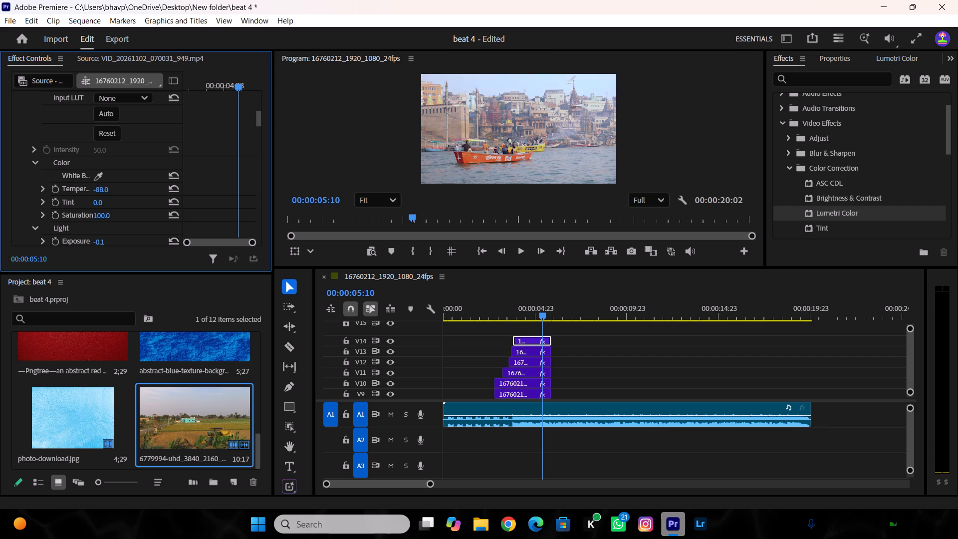
pyautogui.moveTo(69, 198); pyautogui.dragTo(64, 201)
pyautogui.moveTo(103, 217); pyautogui.dragTo(233, 221)
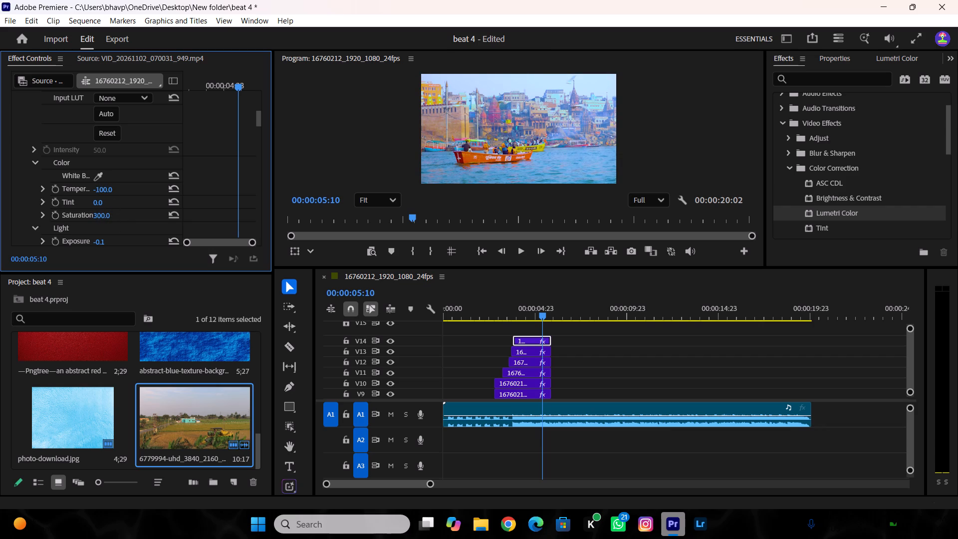
pyautogui.moveTo(233, 221); pyautogui.dragTo(199, 242)
# Set the V14 clip's Lumetri Light values to Exposure -0.7, Contrast 140 and Highlights -33.
pyautogui.scroll(-3, 117, 213)
pyautogui.moveTo(103, 205); pyautogui.dragTo(115, 206)
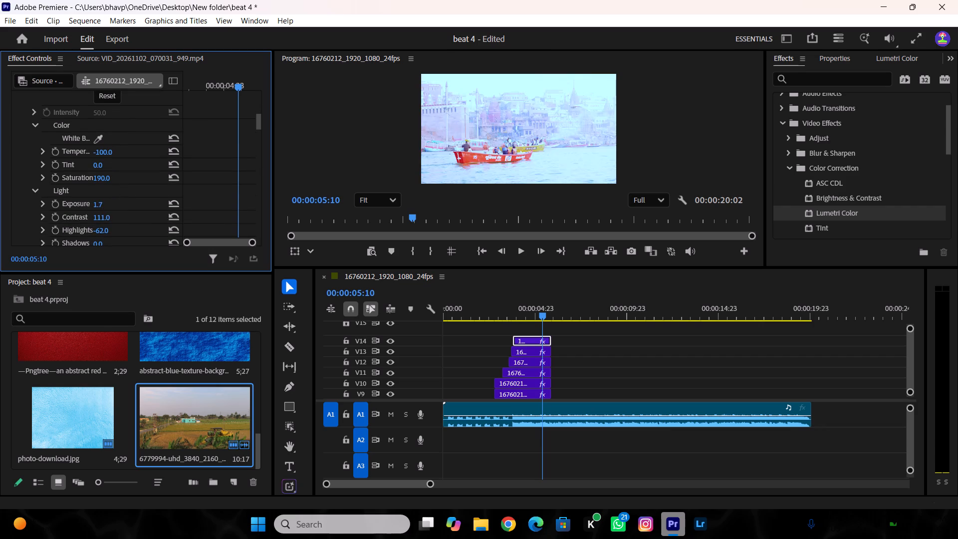
pyautogui.moveTo(115, 206); pyautogui.dragTo(102, 212)
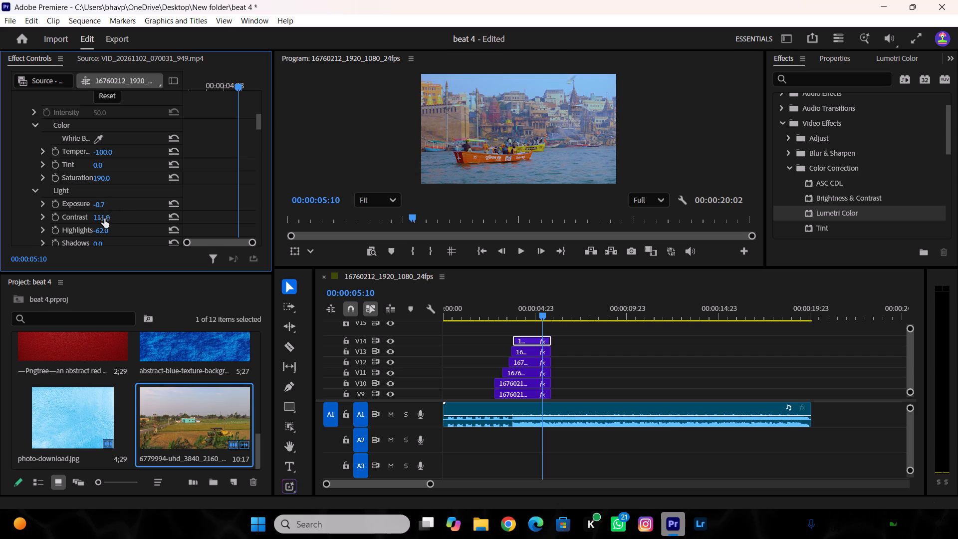
pyautogui.moveTo(104, 219); pyautogui.dragTo(146, 215)
pyautogui.moveTo(146, 215); pyautogui.dragTo(140, 217)
pyautogui.moveTo(99, 230); pyautogui.dragTo(94, 235)
pyautogui.moveTo(94, 235); pyautogui.dragTo(118, 235)
# Shift the V14 clip's Lumetri Midtones colour wheel slightly toward cyan.
pyautogui.scroll(-4, 110, 228)
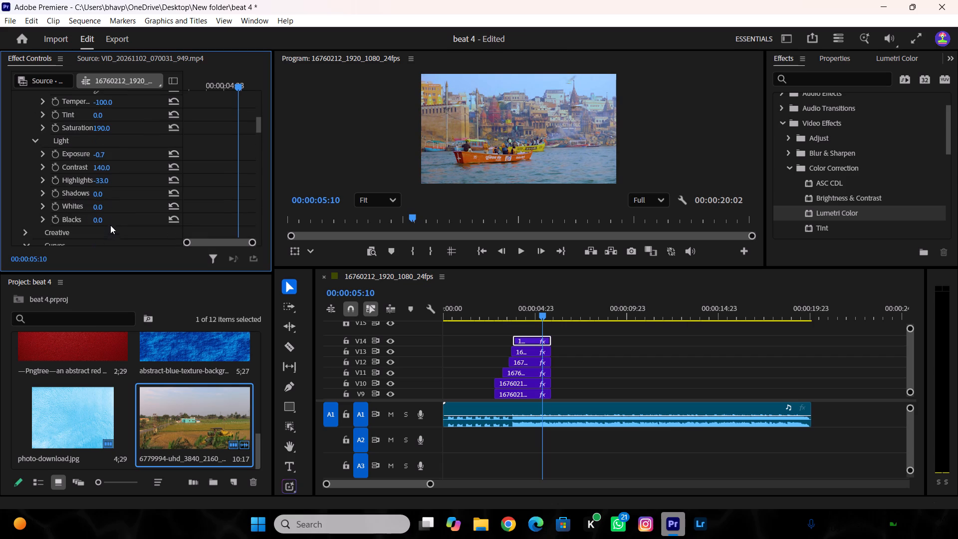
pyautogui.scroll(-12, 103, 207)
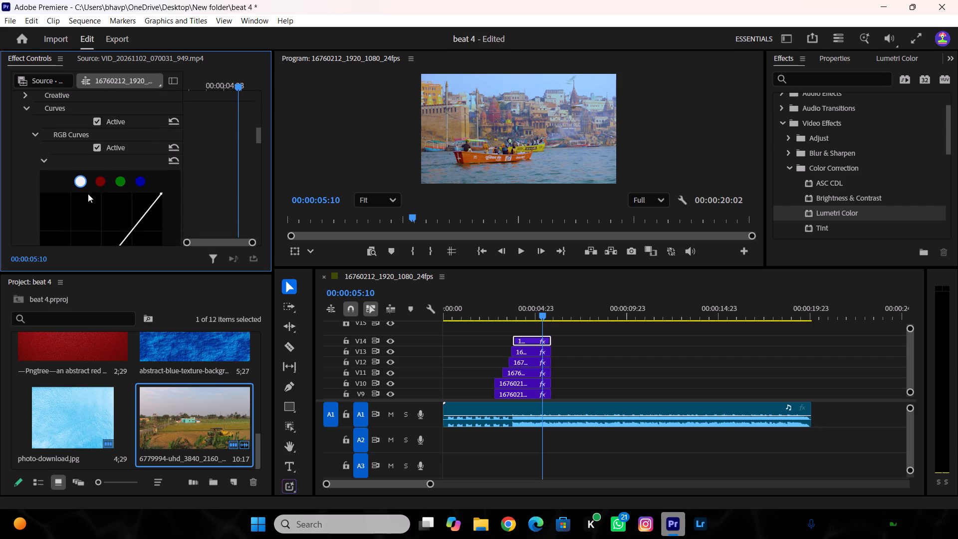
pyautogui.scroll(-3, 88, 194)
pyautogui.scroll(5, 93, 188)
pyautogui.click(29, 123)
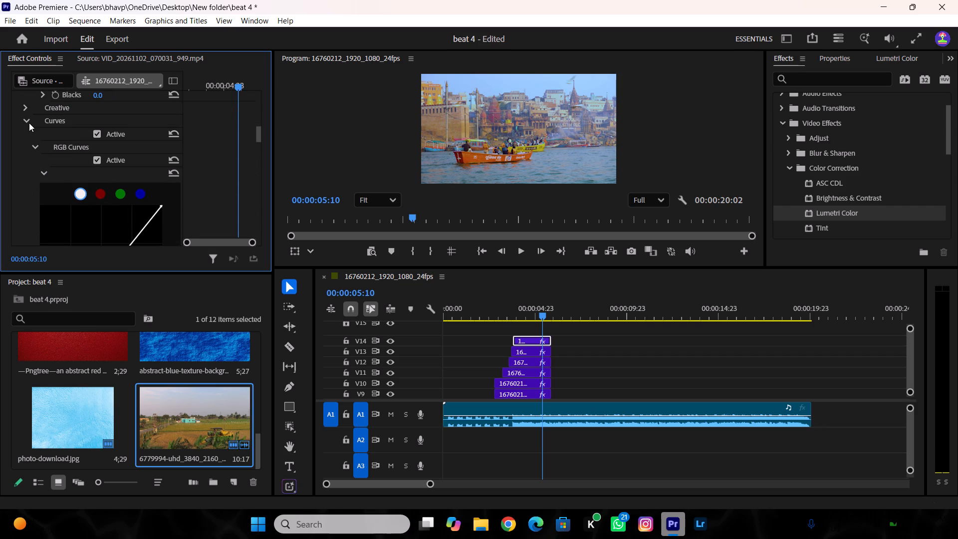
pyautogui.scroll(-8, 43, 201)
pyautogui.moveTo(112, 158); pyautogui.dragTo(116, 172)
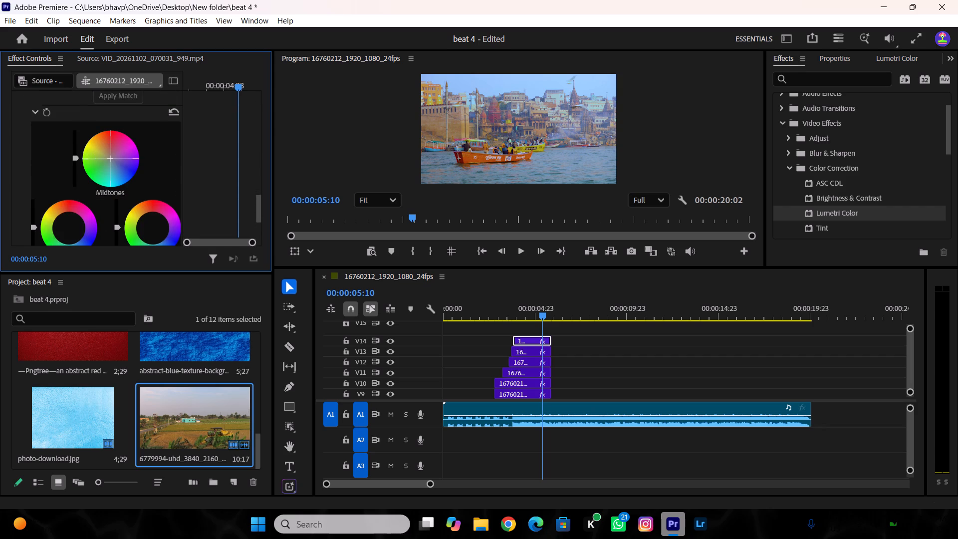
pyautogui.moveTo(116, 172); pyautogui.dragTo(132, 317)
pyautogui.moveTo(132, 317); pyautogui.dragTo(93, 353)
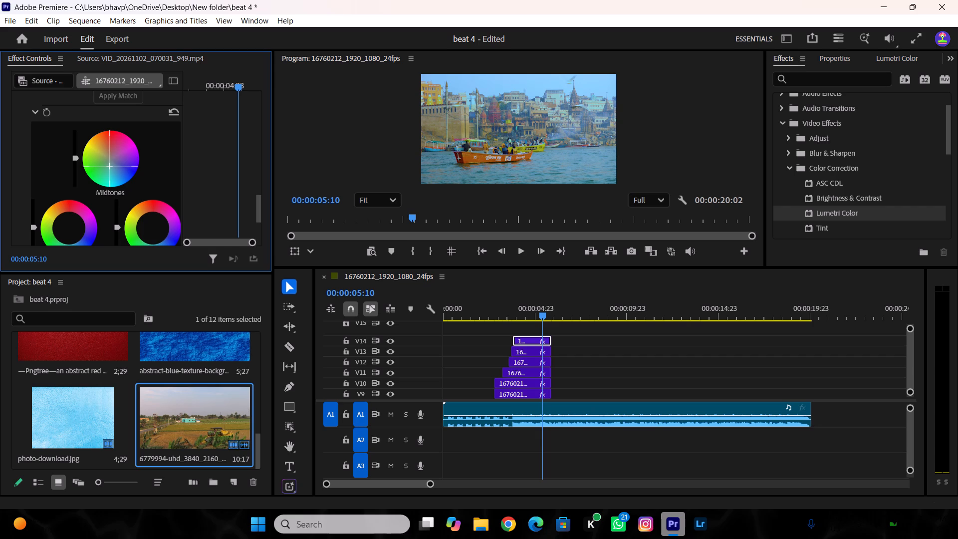
pyautogui.moveTo(93, 353); pyautogui.dragTo(135, 402)
# Check the graded boat frame in full-screen view and return to the editing workspace.
pyautogui.click(913, 40)
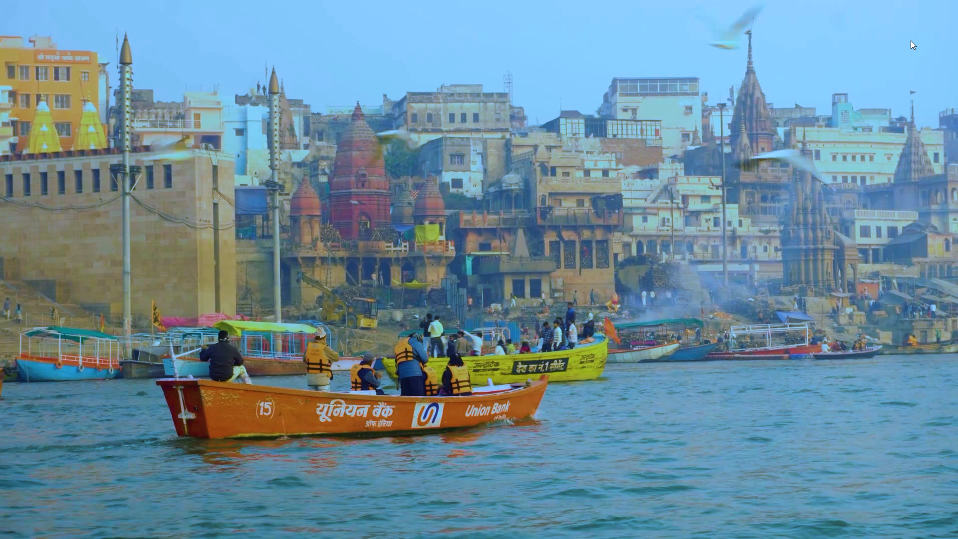
pyautogui.press('Escape')
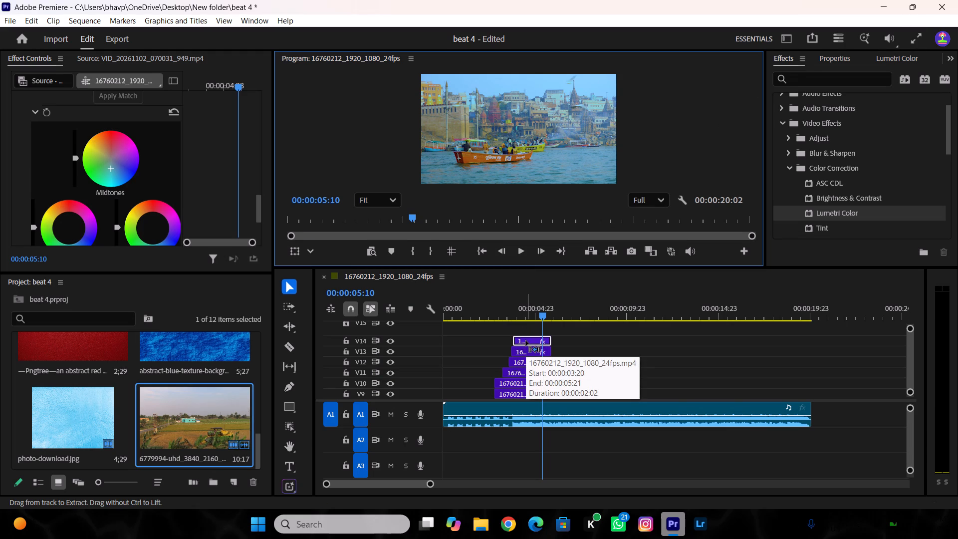
# Copy the Lumetri Color effect from the V14 boat clip.
pyautogui.click(254, 204)
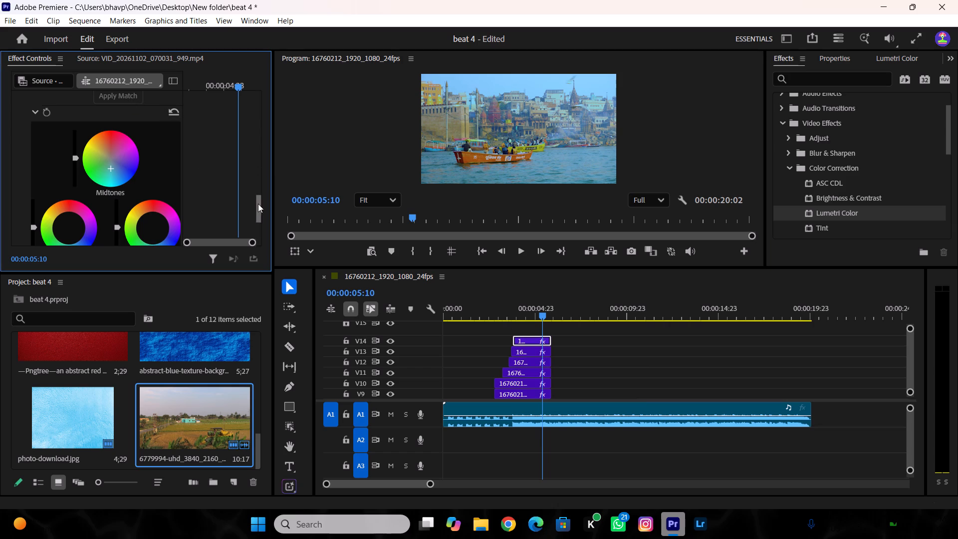
pyautogui.moveTo(258, 204); pyautogui.dragTo(271, 133)
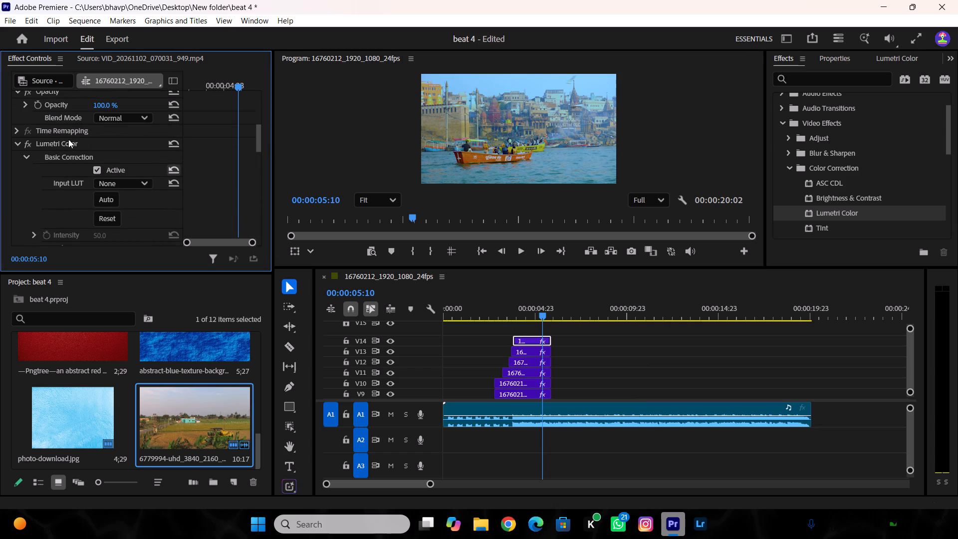
pyautogui.click(66, 146)
pyautogui.hotkey('ctrl', 'c')
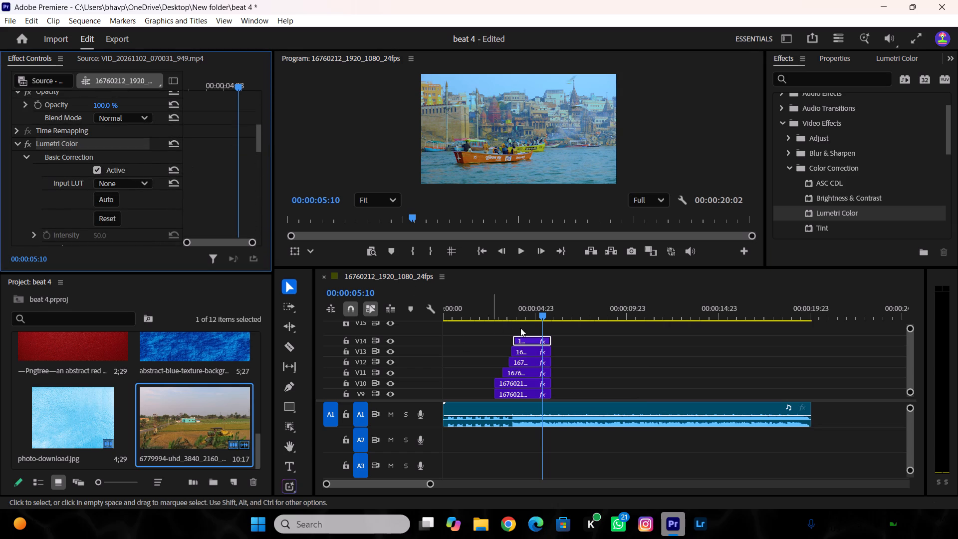
# Play the section from 00:00:03:12 to find the next beat and place the playhead at 00:00:04:00.
pyautogui.moveTo(544, 315); pyautogui.dragTo(509, 328)
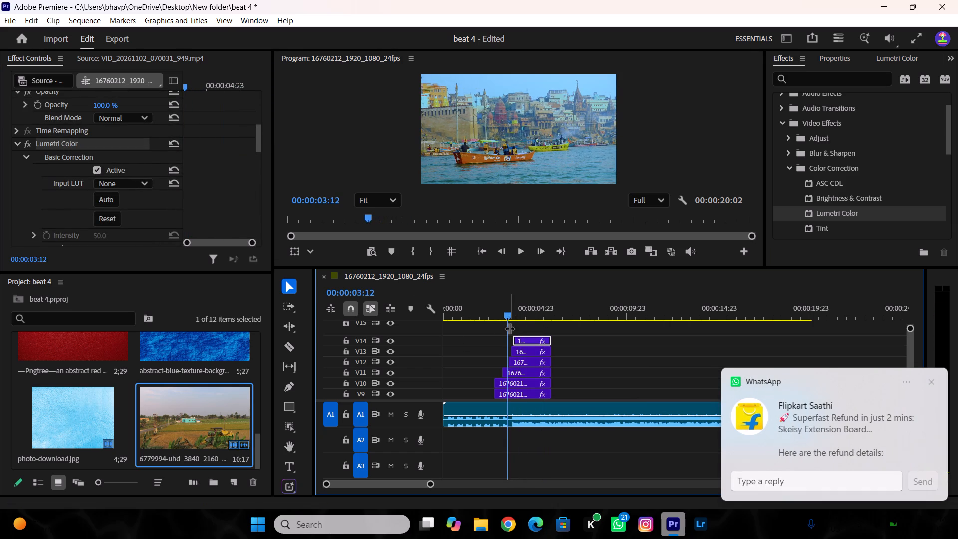
pyautogui.press('space')
pyautogui.press('space')
pyautogui.press('space')
pyautogui.press('space')
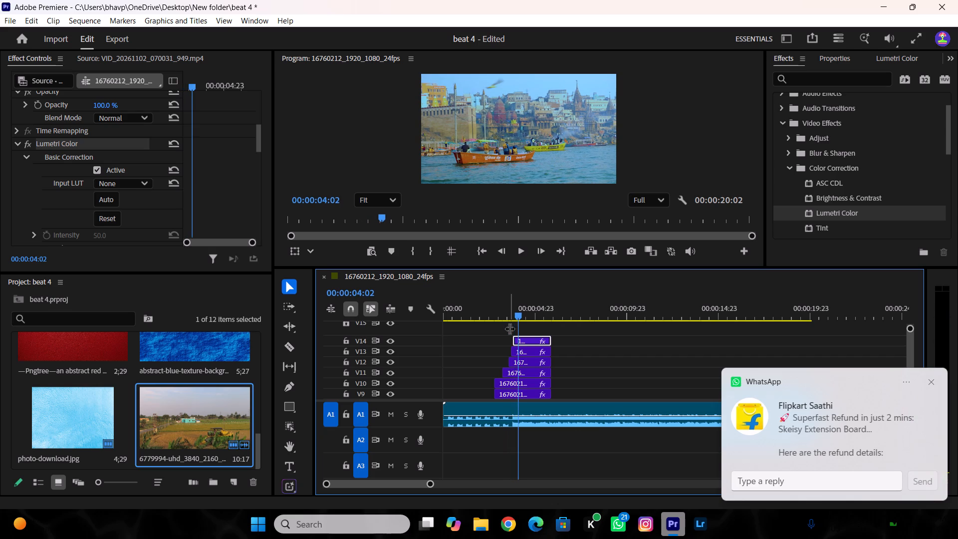
pyautogui.click(520, 312)
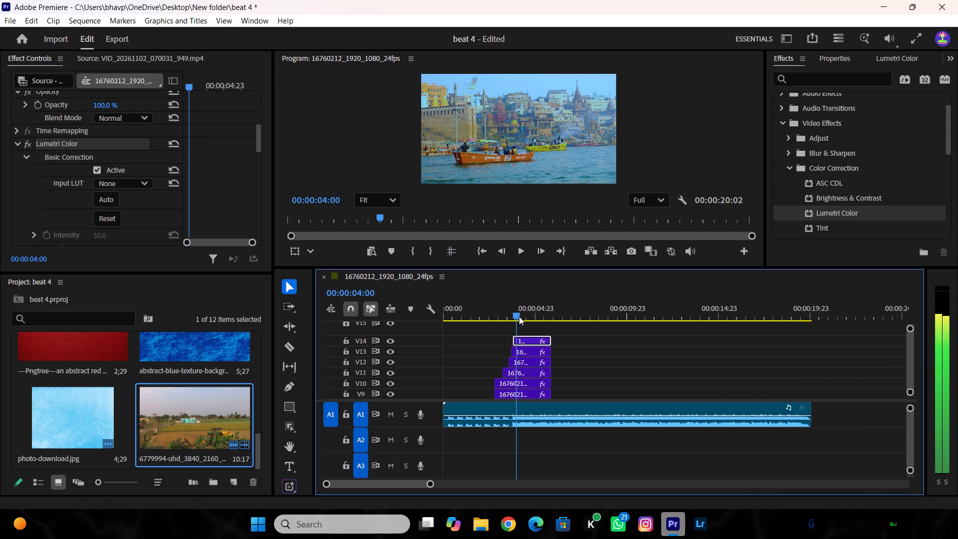
# Duplicate the V14 boat clip onto track V15 directly above it.
pyautogui.keyDown('alt'); pyautogui.moveTo(533, 341); pyautogui.dragTo(533, 338); pyautogui.keyUp('alt')
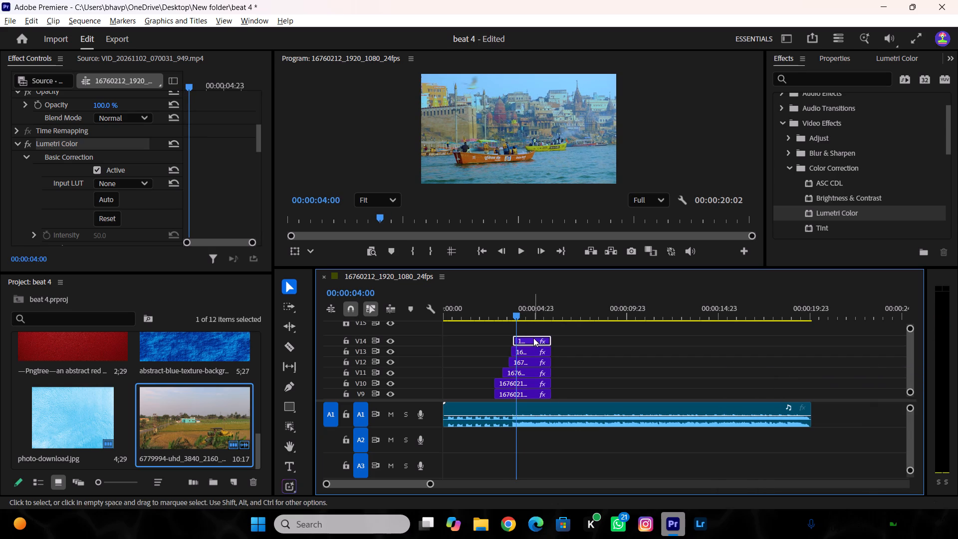
pyautogui.keyDown('alt'); pyautogui.moveTo(533, 338); pyautogui.dragTo(533, 331); pyautogui.keyUp('alt')
# Split the V15 copy at 00:00:04:00 and delete the short piece before the cut.
pyautogui.click(532, 331)
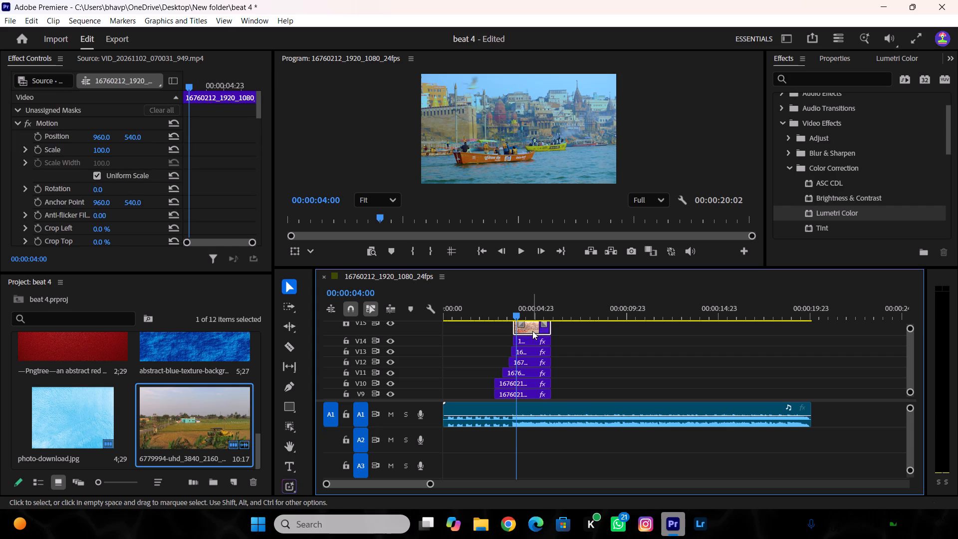
pyautogui.press('c')
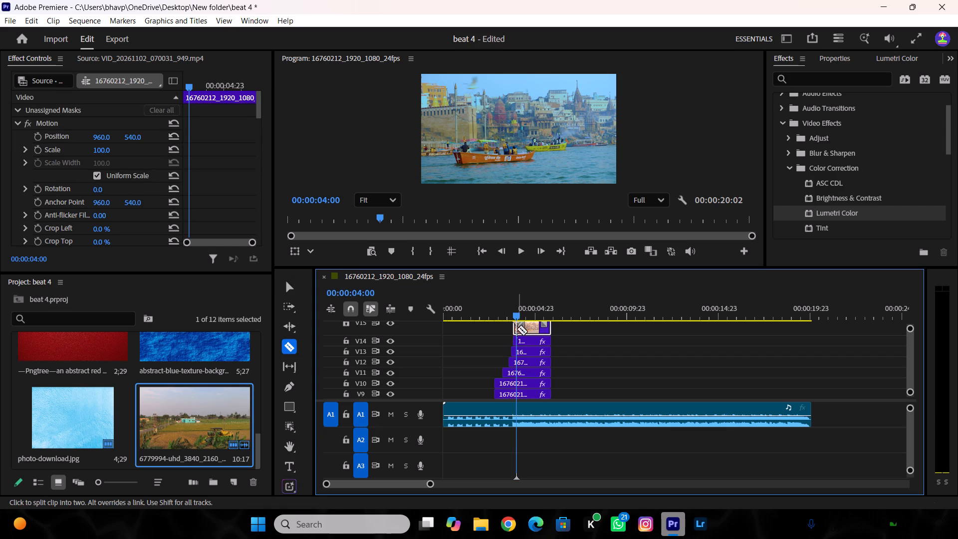
pyautogui.click(515, 326)
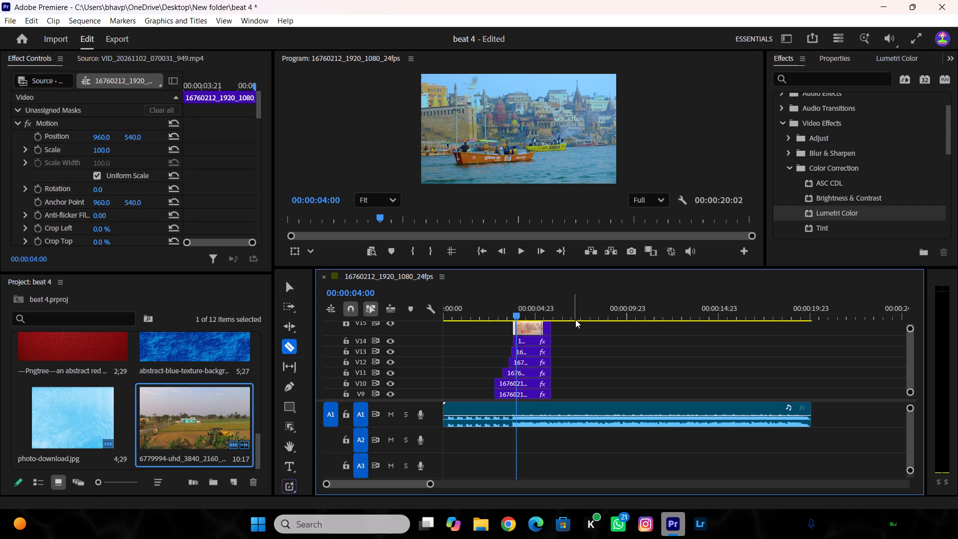
pyautogui.press('Delete')
pyautogui.press('v')
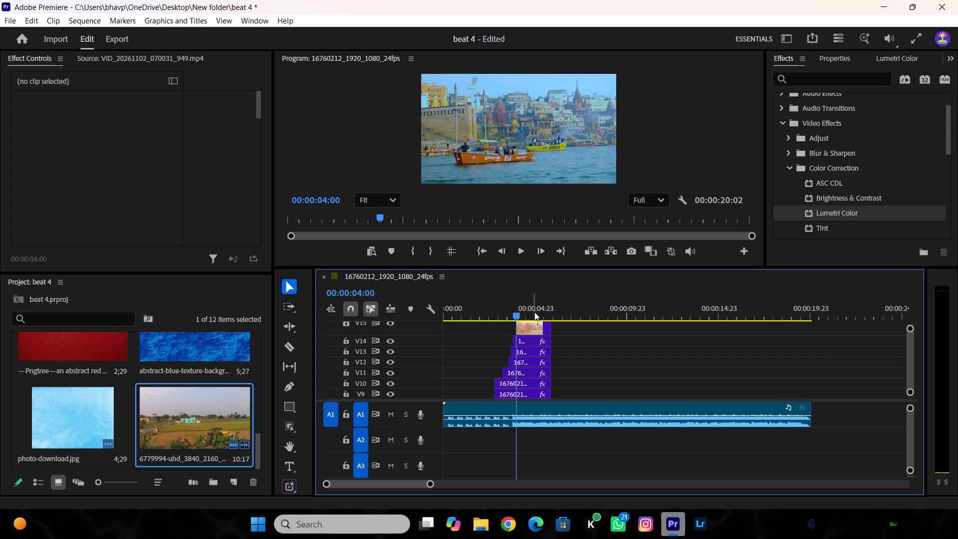
# Remove the Lumetri Color effect from the V14 boat clip, keeping it on the V15 copy.
pyautogui.click(536, 326)
pyautogui.scroll(-9, 94, 226)
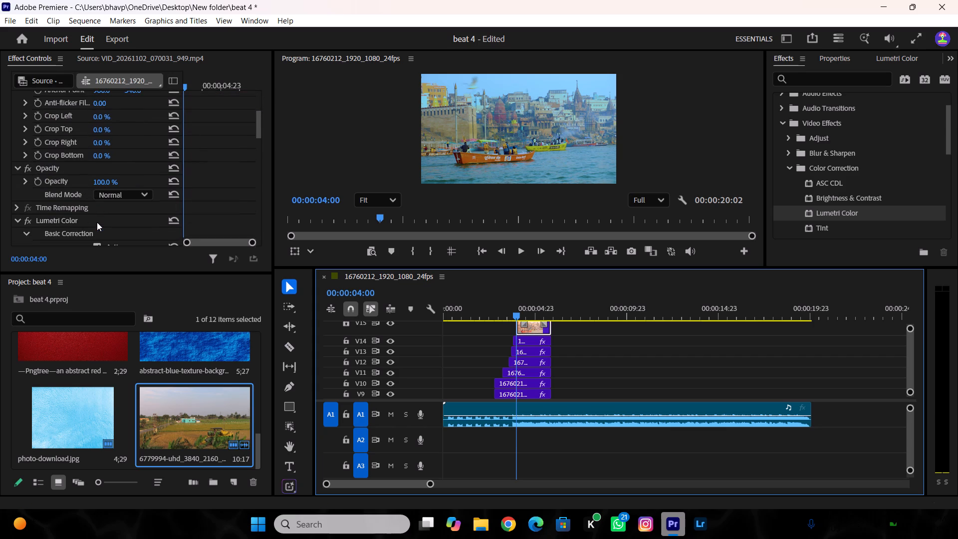
pyautogui.scroll(4, 98, 222)
pyautogui.click(528, 341)
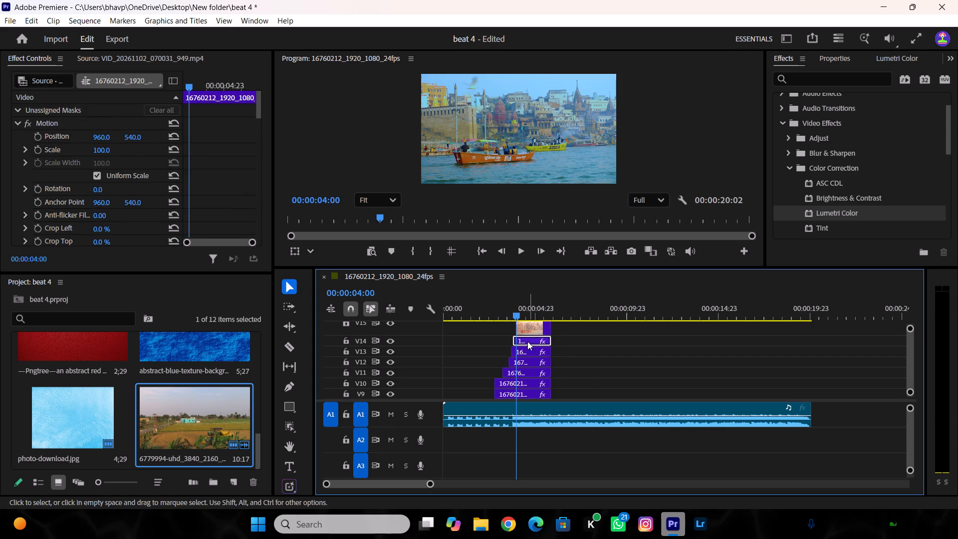
pyautogui.scroll(-13, 48, 219)
pyautogui.click(62, 172)
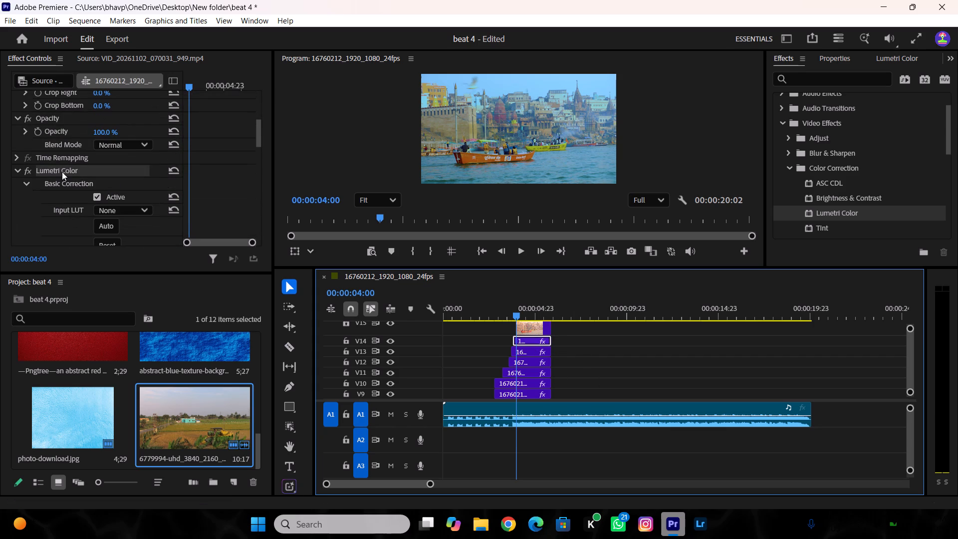
pyautogui.press('Delete')
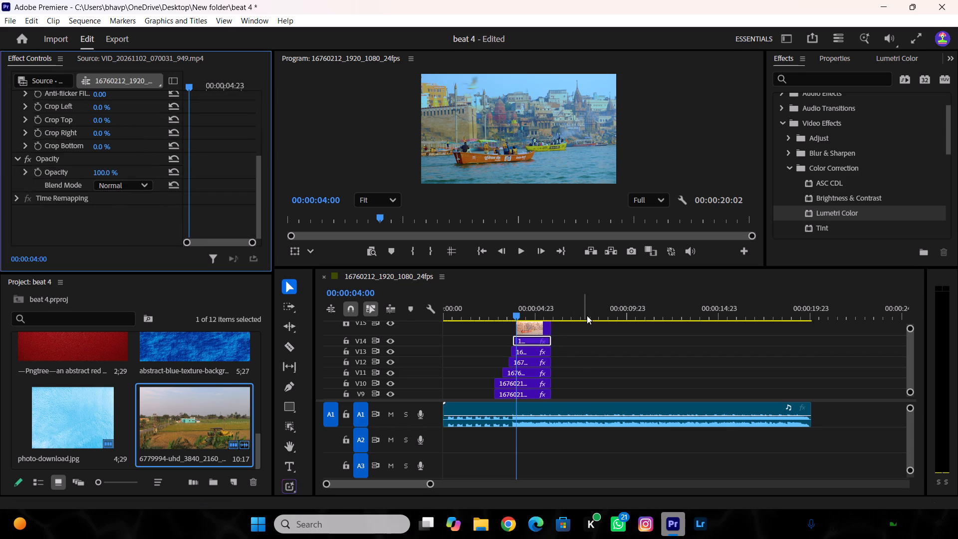
# Play the montage from the start of the sequence in full screen to review the beat-timed colour changes, stopping at 00:00:05:13.
pyautogui.moveTo(523, 301); pyautogui.dragTo(447, 321)
pyautogui.press('space')
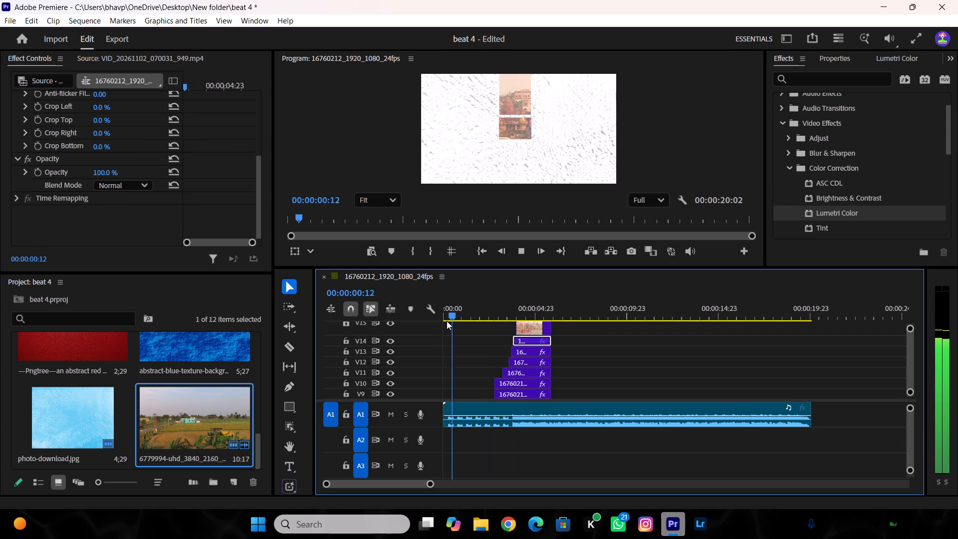
pyautogui.press('space')
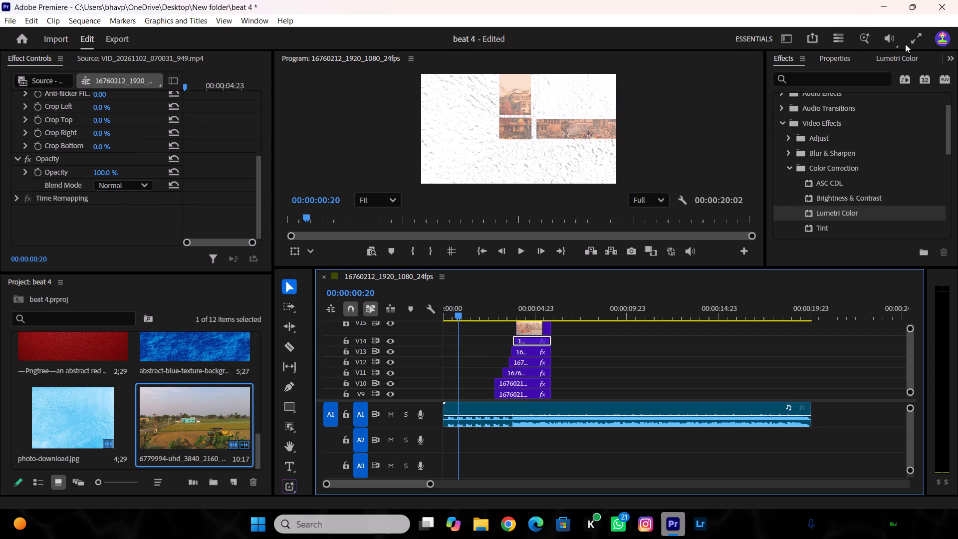
pyautogui.click(913, 42)
pyautogui.press('space')
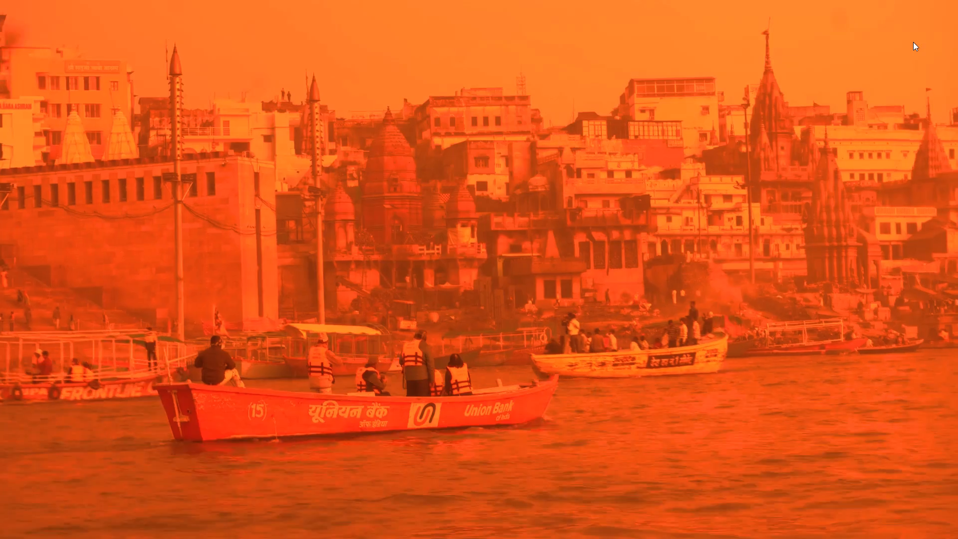
pyautogui.press('space')
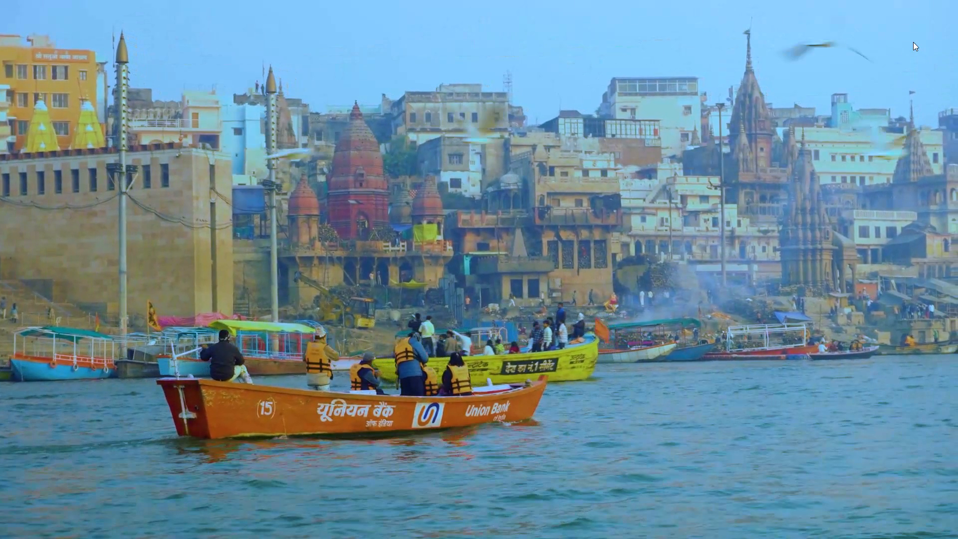
pyautogui.press('Escape')
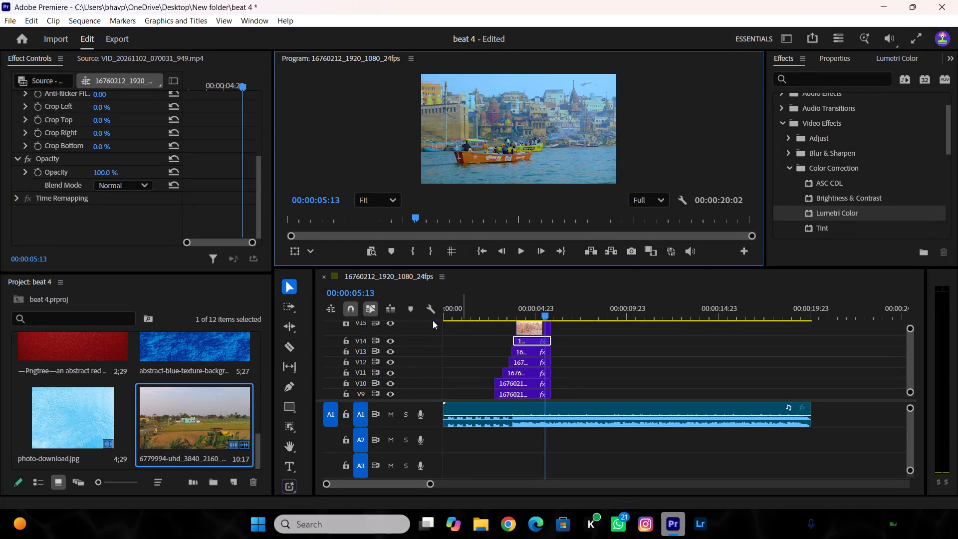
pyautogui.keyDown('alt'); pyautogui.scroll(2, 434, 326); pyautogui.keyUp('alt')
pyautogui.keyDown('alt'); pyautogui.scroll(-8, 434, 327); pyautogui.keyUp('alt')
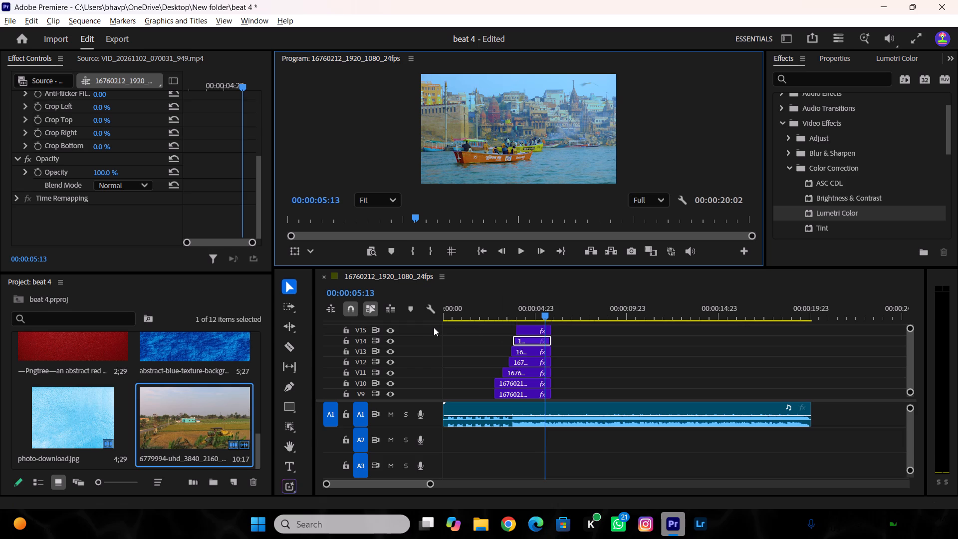
# Split the V15 boat clip at 00:00:04:03 and delete the short piece before the cut.
pyautogui.moveTo(546, 314); pyautogui.dragTo(522, 325)
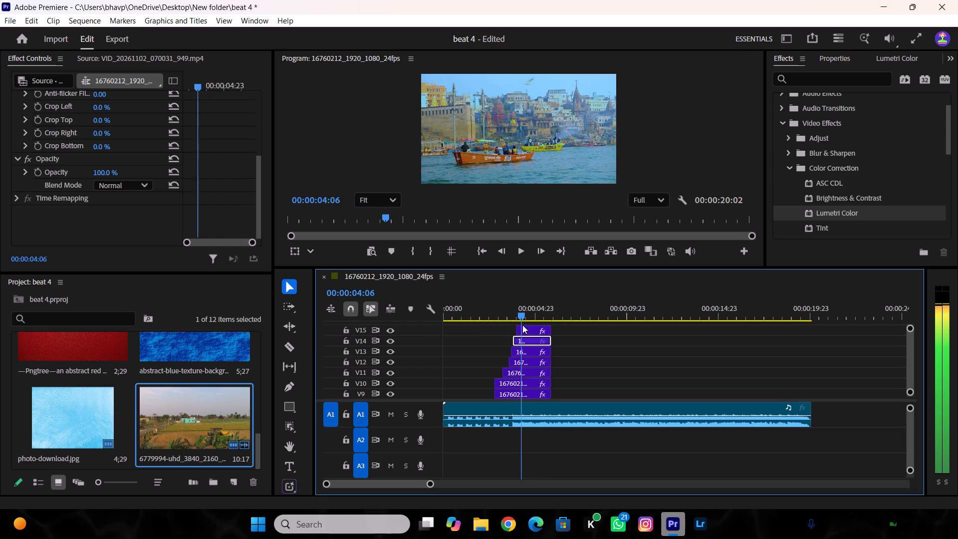
pyautogui.moveTo(522, 325); pyautogui.dragTo(521, 332)
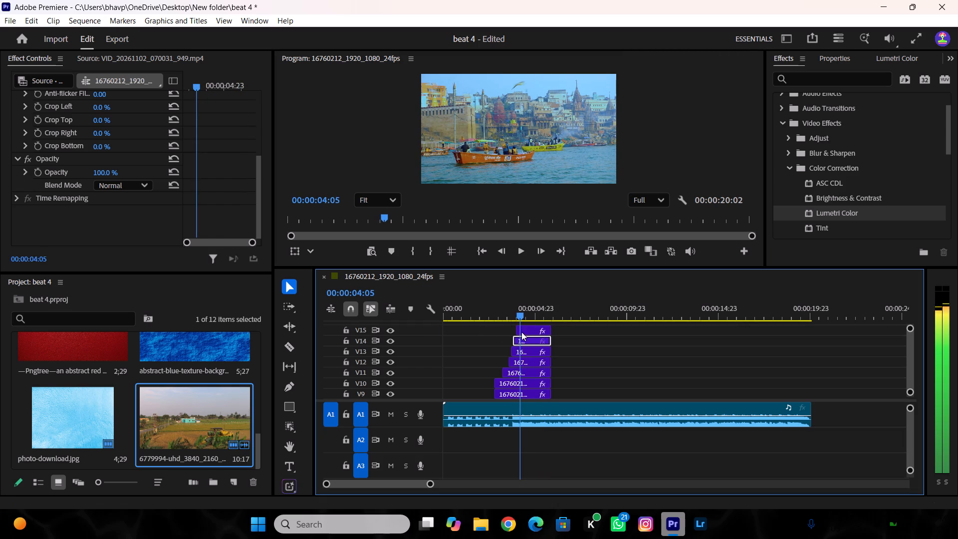
pyautogui.moveTo(521, 332); pyautogui.dragTo(520, 338)
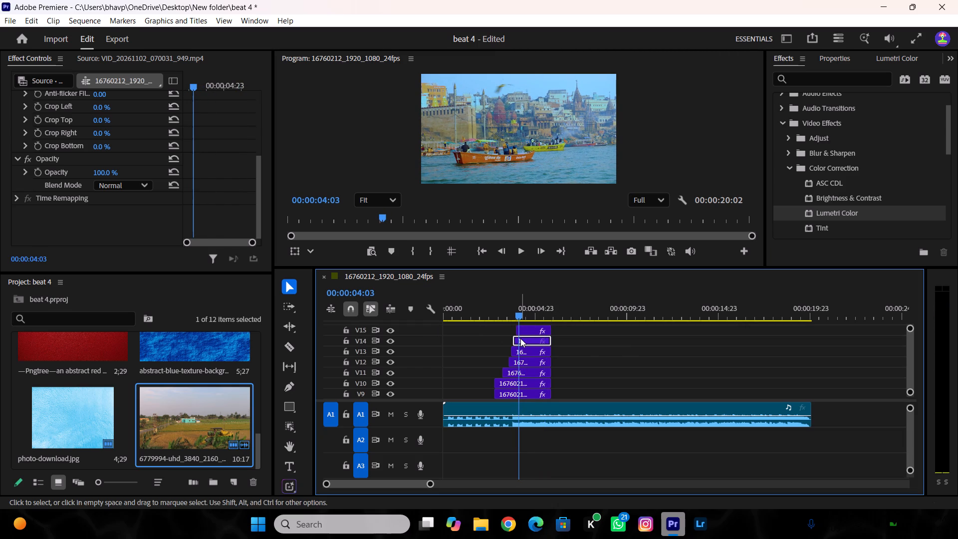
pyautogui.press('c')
pyautogui.click(518, 328)
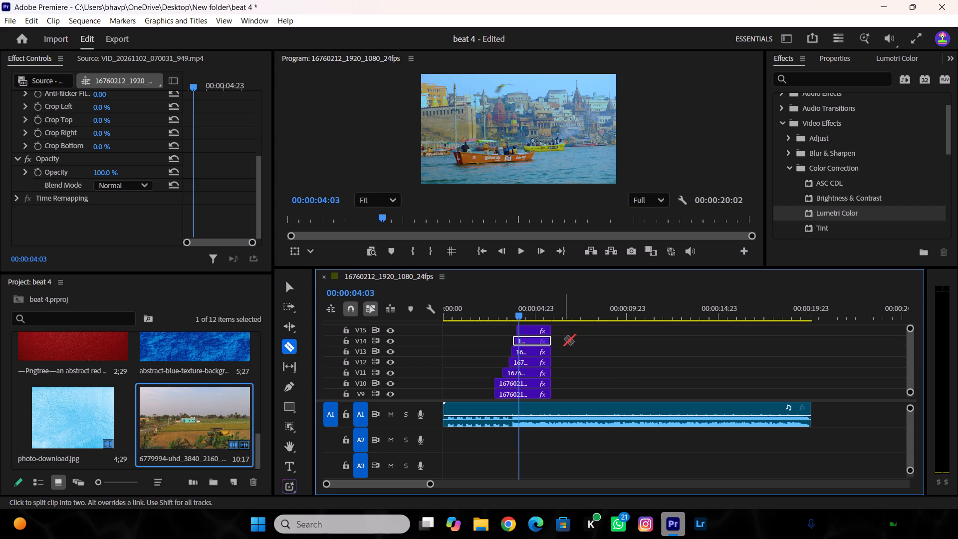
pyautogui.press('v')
pyautogui.click(517, 330)
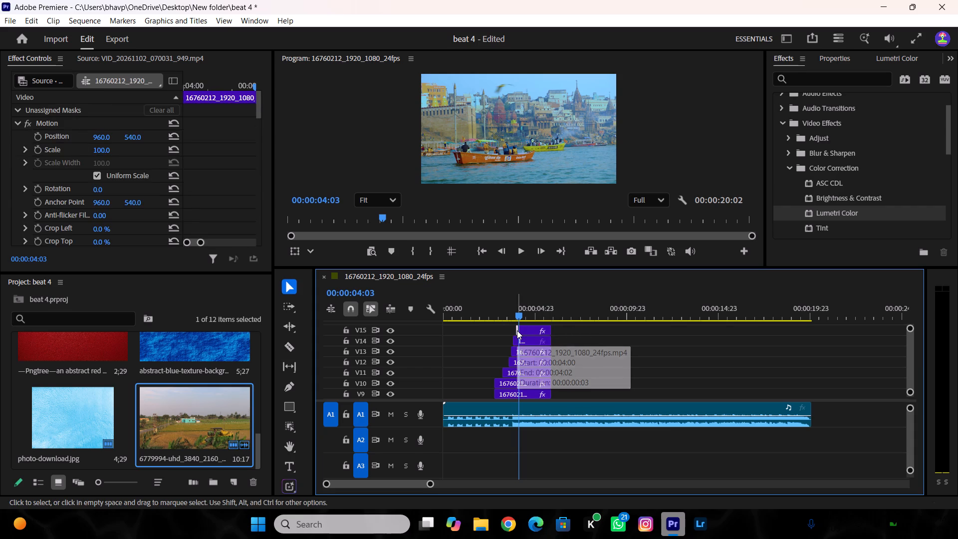
pyautogui.press('Delete')
# Return the playhead to the start of the sequence at 00:00:00:00 to review the montage.
pyautogui.moveTo(521, 300); pyautogui.dragTo(310, 339)
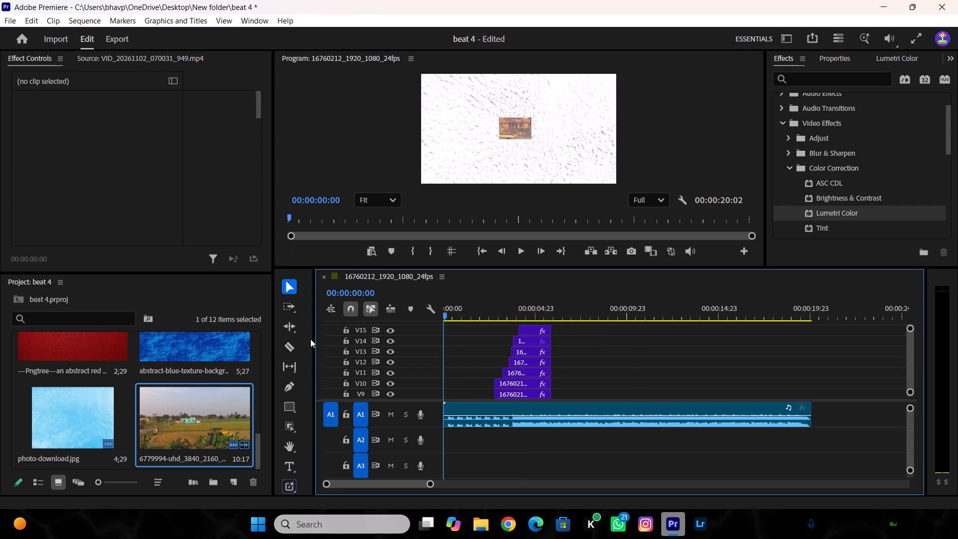
pyautogui.moveTo(310, 339); pyautogui.dragTo(309, 339)
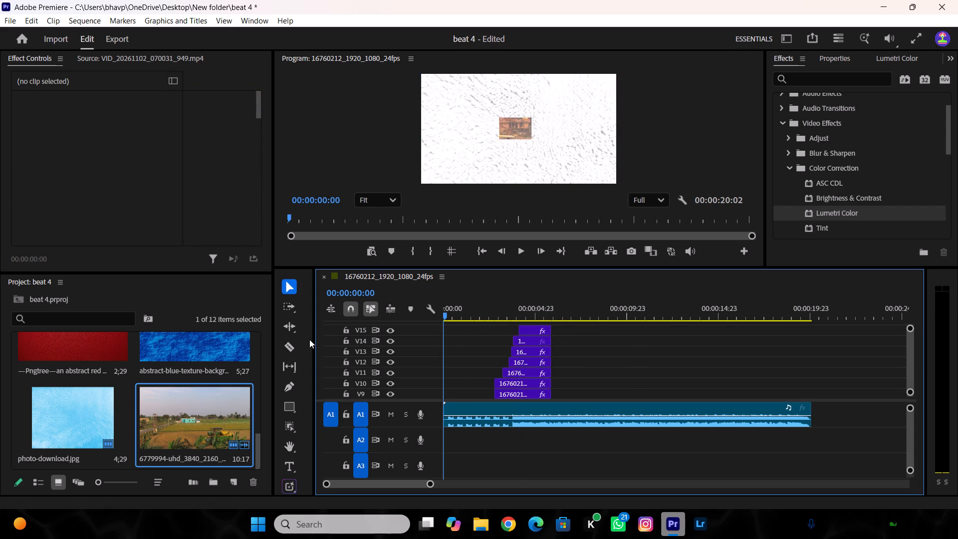
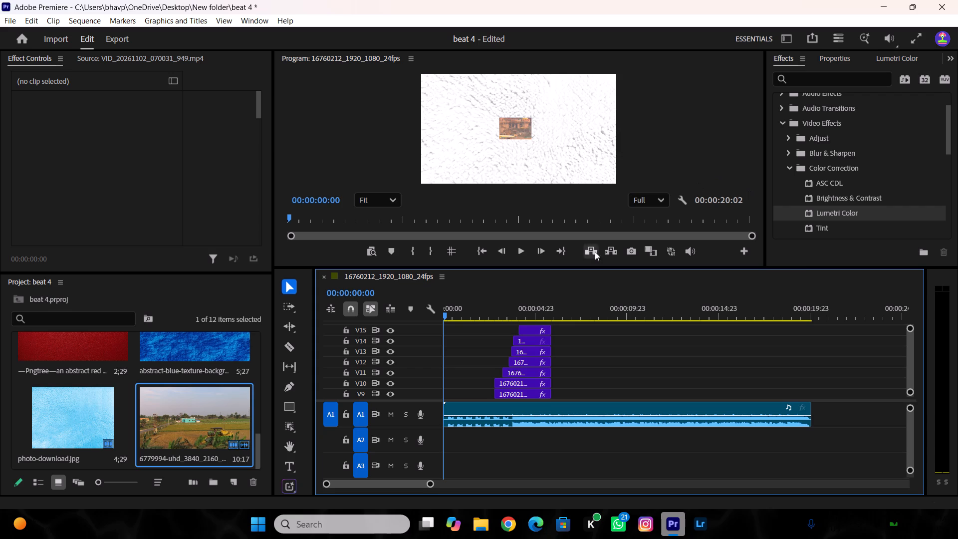
# Play the montage from the start in full screen to review it, stopping on the train clip at 00:00:08:11.
pyautogui.moveTo(457, 304); pyautogui.dragTo(385, 334)
pyautogui.click(910, 41)
pyautogui.press('space')
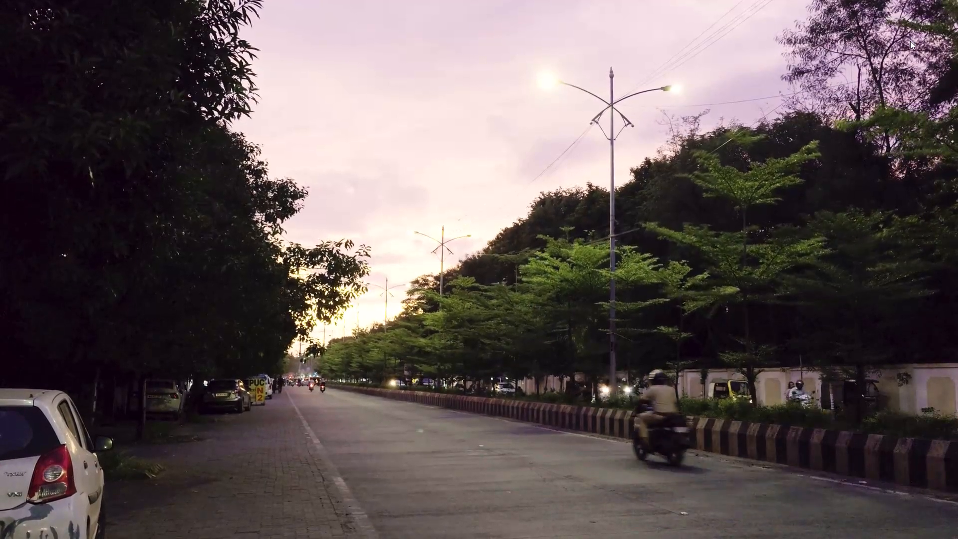
pyautogui.press('space')
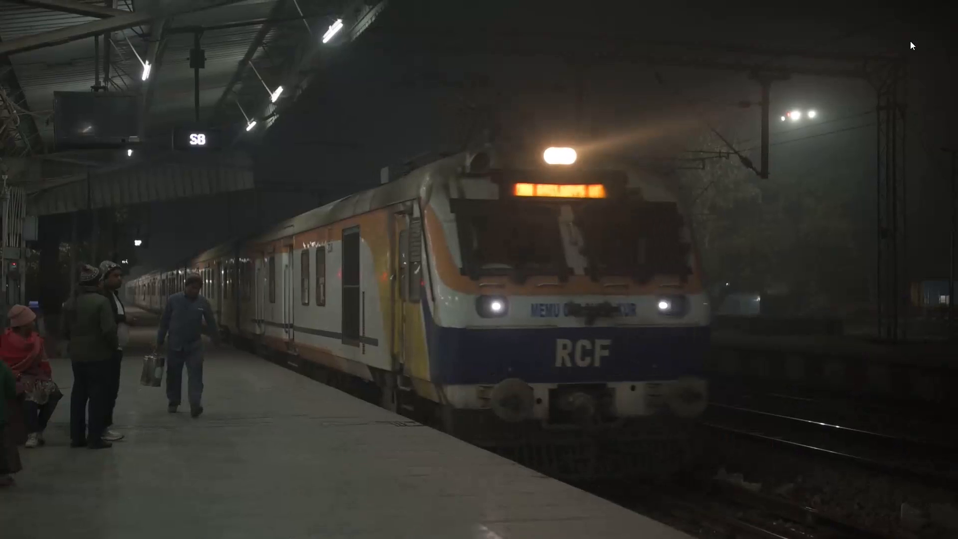
pyautogui.press('Escape')
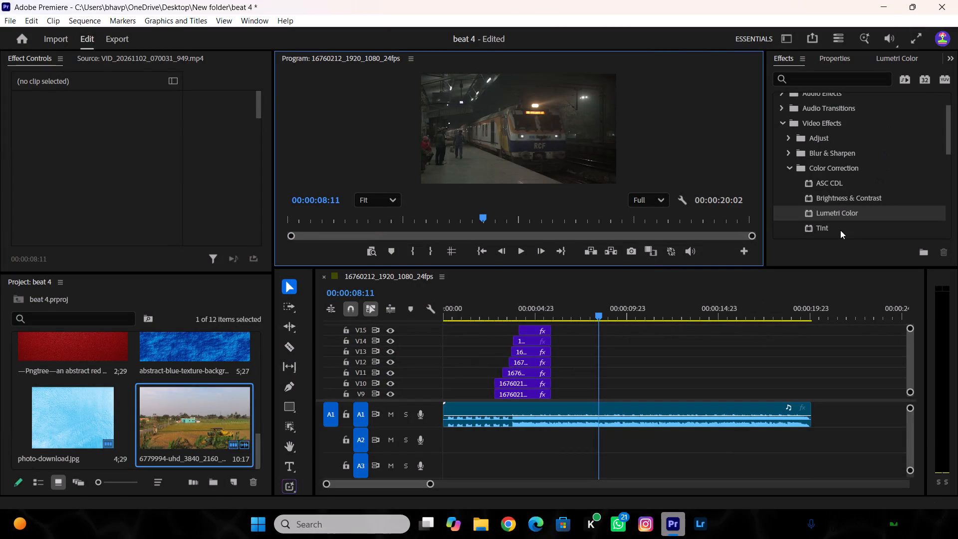
# Apply the Lumetri Color effect to the train clip on track V1.
pyautogui.keyDown('ctrl'); pyautogui.scroll(-8, 601, 350); pyautogui.keyUp('ctrl')
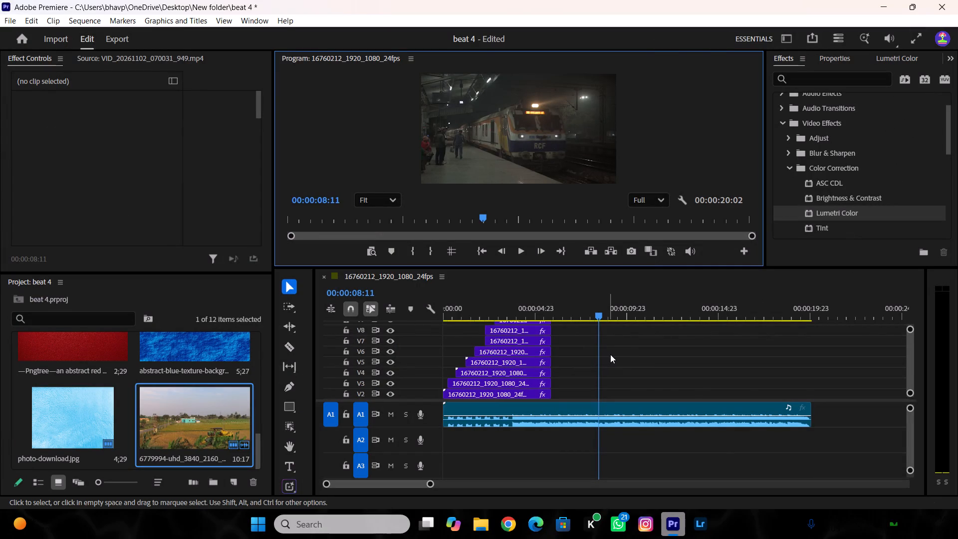
pyautogui.keyDown('ctrl'); pyautogui.scroll(-4, 610, 354); pyautogui.keyUp('ctrl')
pyautogui.click(618, 395)
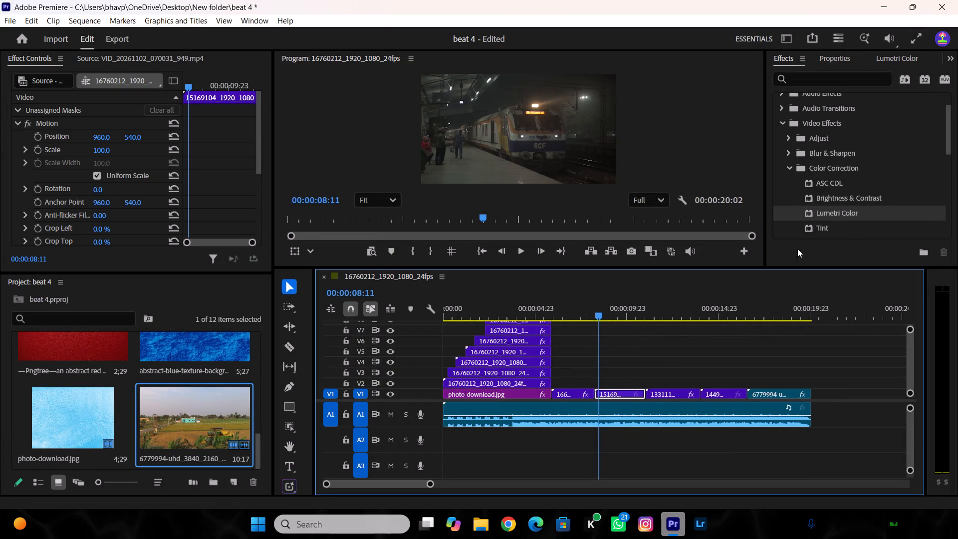
pyautogui.moveTo(829, 218); pyautogui.dragTo(818, 216)
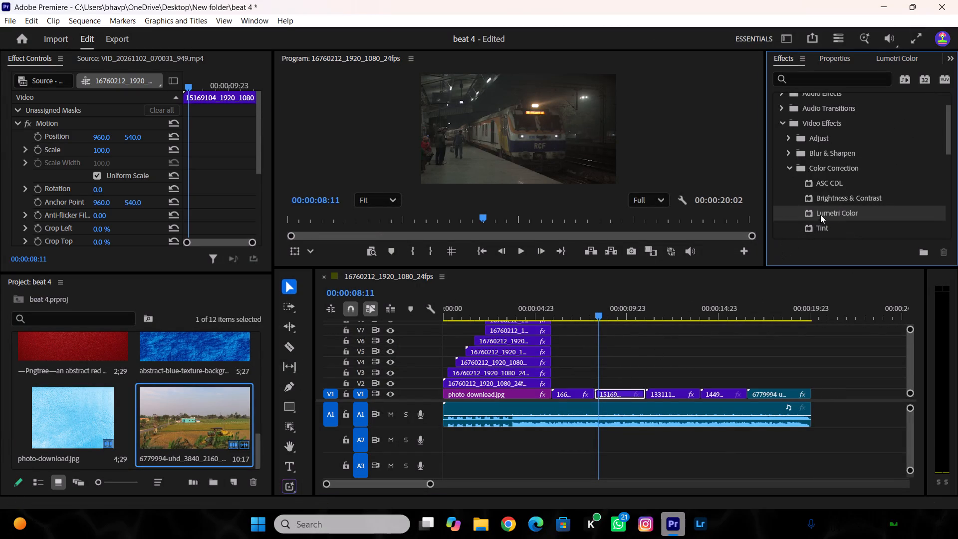
pyautogui.moveTo(827, 211); pyautogui.dragTo(627, 390)
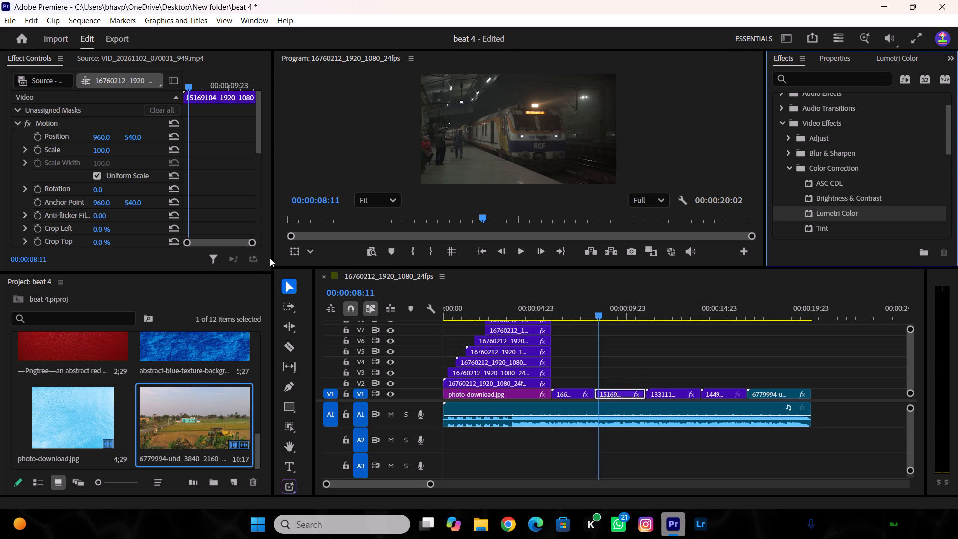
# In the train clip's Lumetri Basic Correction, set Temperature to -30 and Saturation to 191, and check the frame in full screen.
pyautogui.scroll(-12, 103, 171)
pyautogui.scroll(-8, 96, 222)
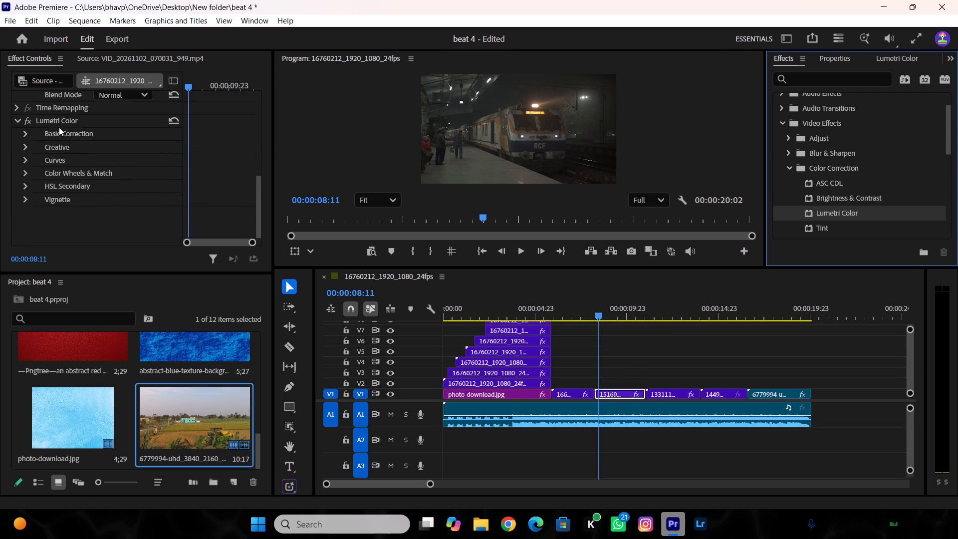
pyautogui.doubleClick(31, 131)
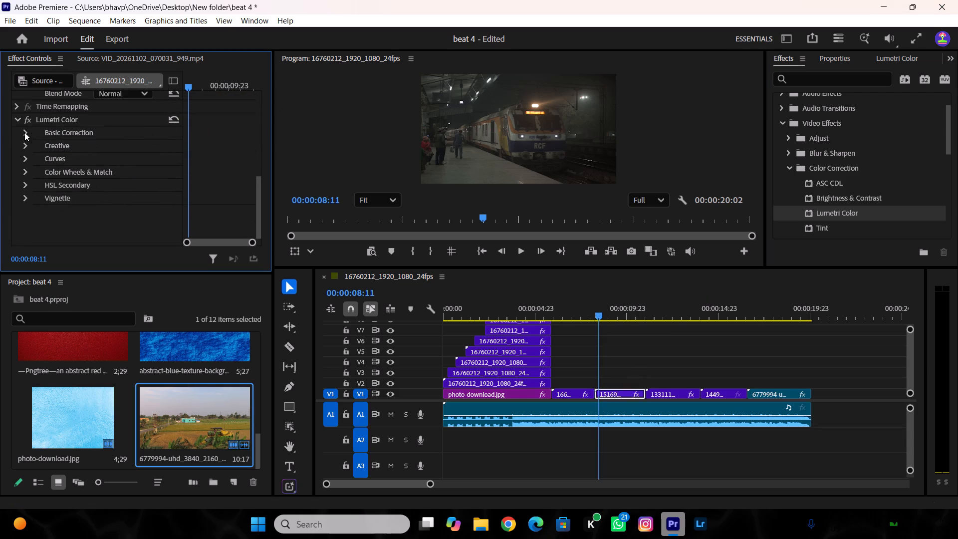
pyautogui.click(21, 132)
pyautogui.click(24, 130)
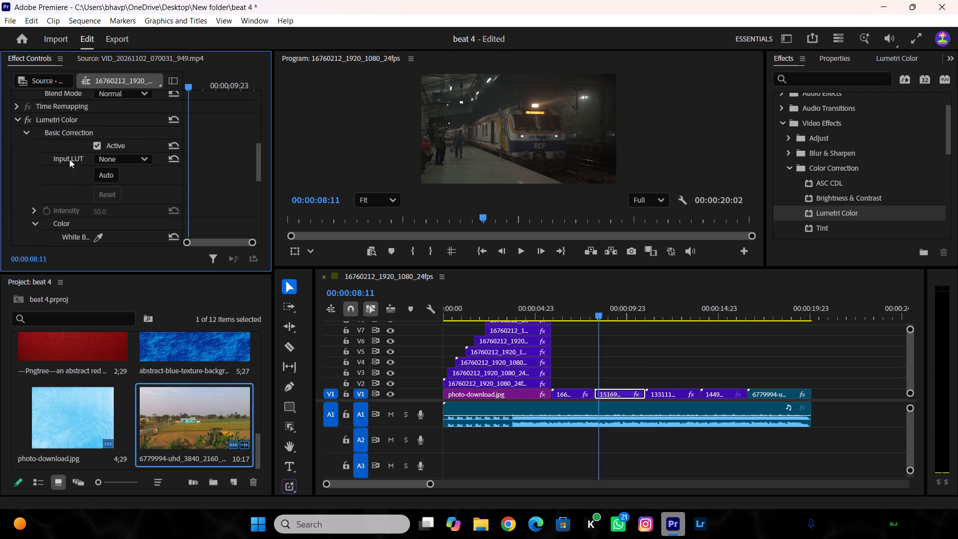
pyautogui.scroll(-4, 106, 203)
pyautogui.moveTo(101, 197); pyautogui.dragTo(88, 205)
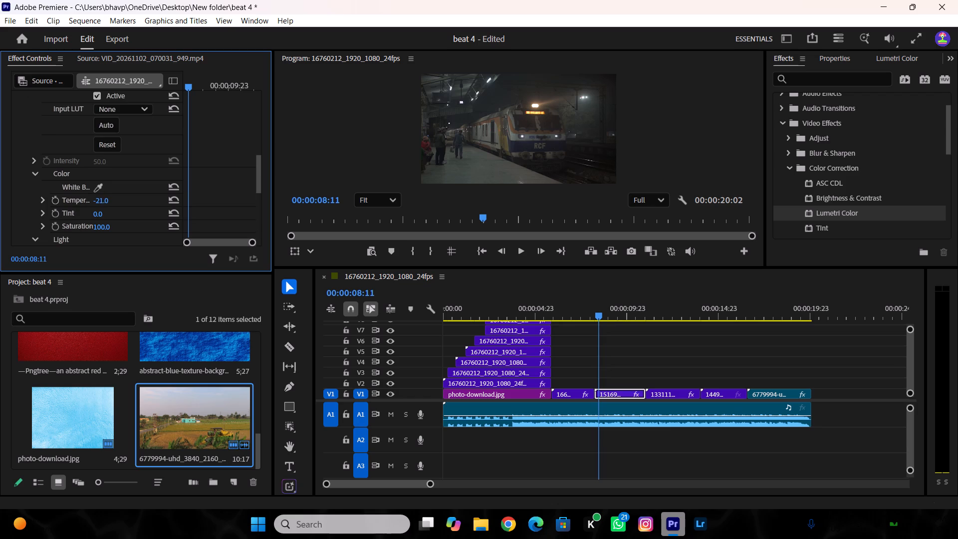
pyautogui.moveTo(88, 205); pyautogui.dragTo(85, 209)
pyautogui.scroll(-3, 156, 194)
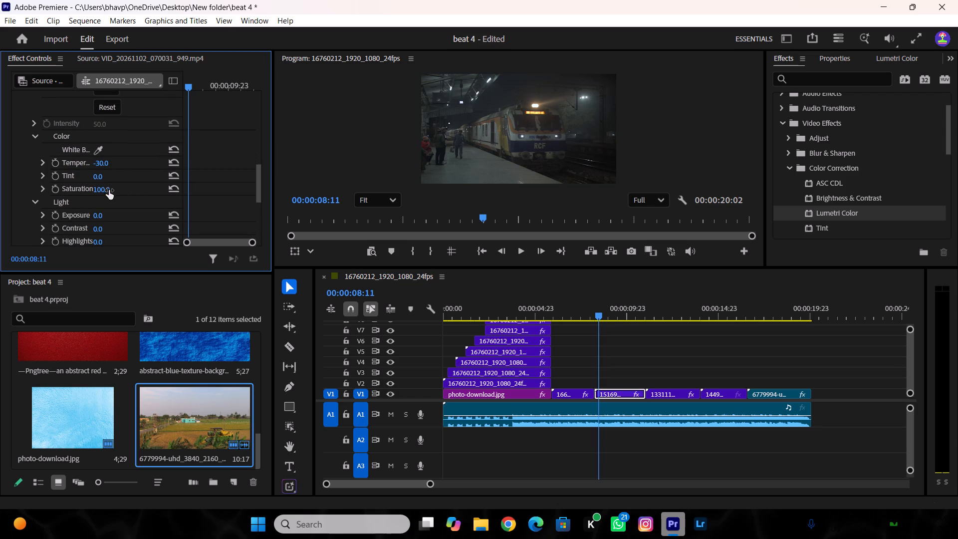
pyautogui.moveTo(108, 191); pyautogui.dragTo(165, 190)
pyautogui.scroll(-4, 110, 187)
pyautogui.click(918, 40)
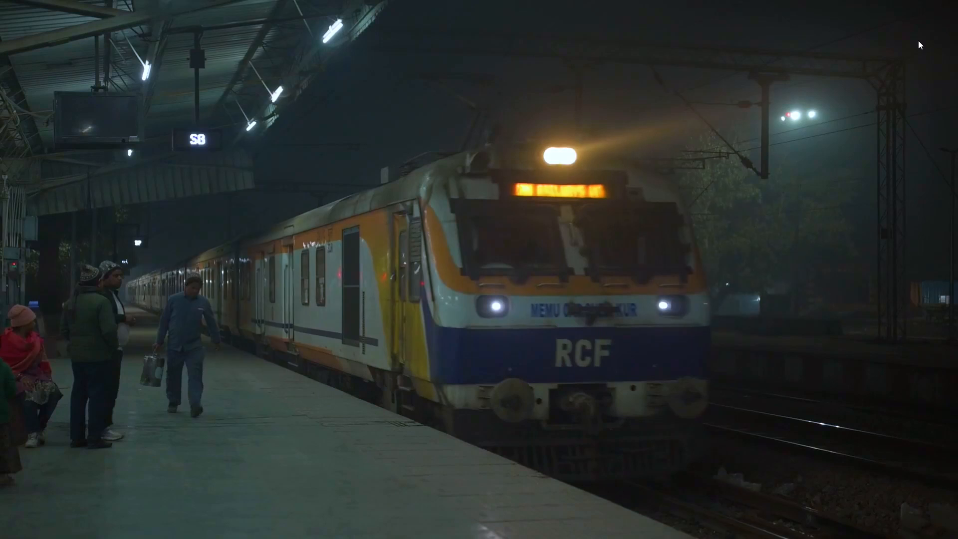
pyautogui.press('Escape')
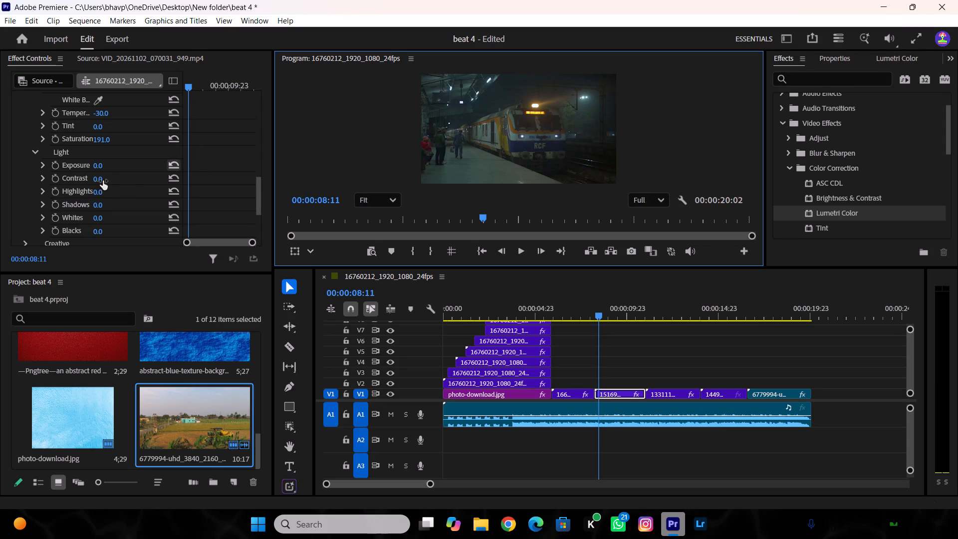
# Set the train clip's Lumetri Exposure to -0.2.
pyautogui.moveTo(93, 168); pyautogui.dragTo(98, 175)
pyautogui.click(110, 163)
pyautogui.click(127, 181)
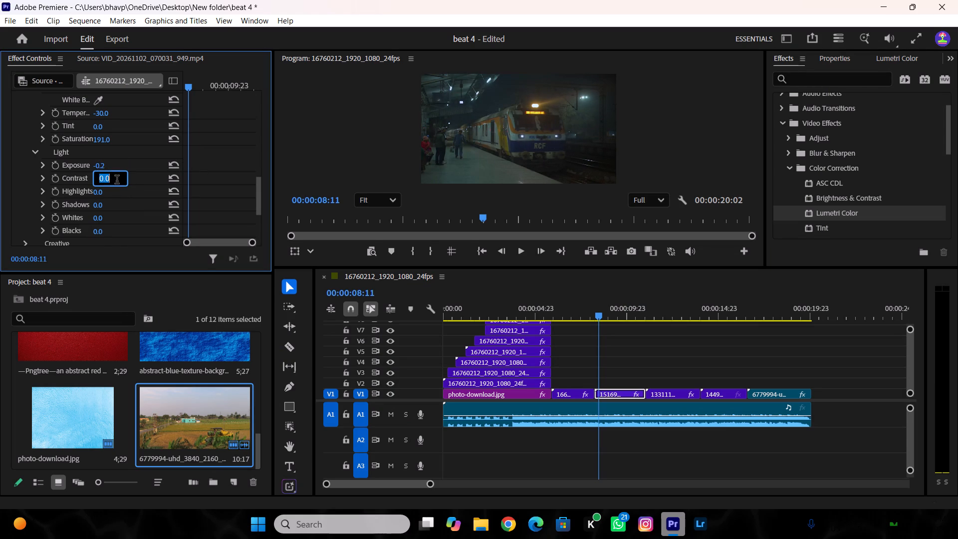
pyautogui.click(145, 177)
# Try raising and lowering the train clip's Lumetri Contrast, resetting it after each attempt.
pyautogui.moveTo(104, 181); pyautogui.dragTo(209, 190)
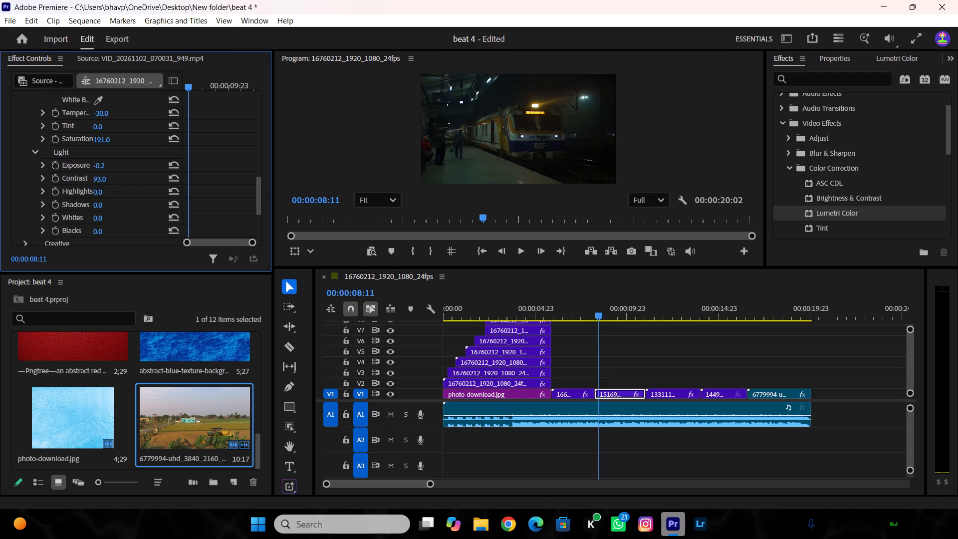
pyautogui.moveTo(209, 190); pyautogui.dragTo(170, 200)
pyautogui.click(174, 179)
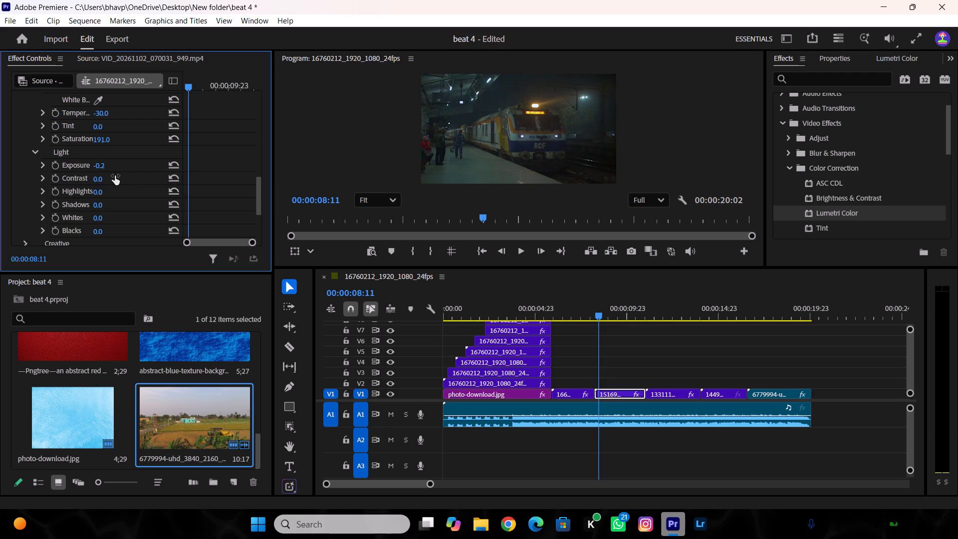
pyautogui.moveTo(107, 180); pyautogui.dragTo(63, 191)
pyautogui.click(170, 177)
# Set the train clip's Lumetri Highlights to 103 and check the frame in full screen.
pyautogui.moveTo(99, 196); pyautogui.dragTo(186, 208)
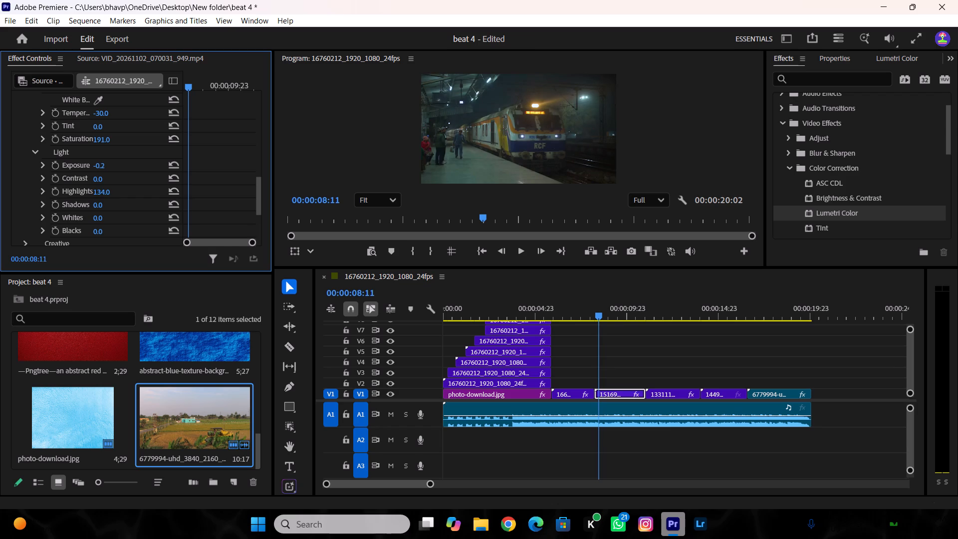
pyautogui.moveTo(186, 208); pyautogui.dragTo(168, 214)
pyautogui.click(916, 40)
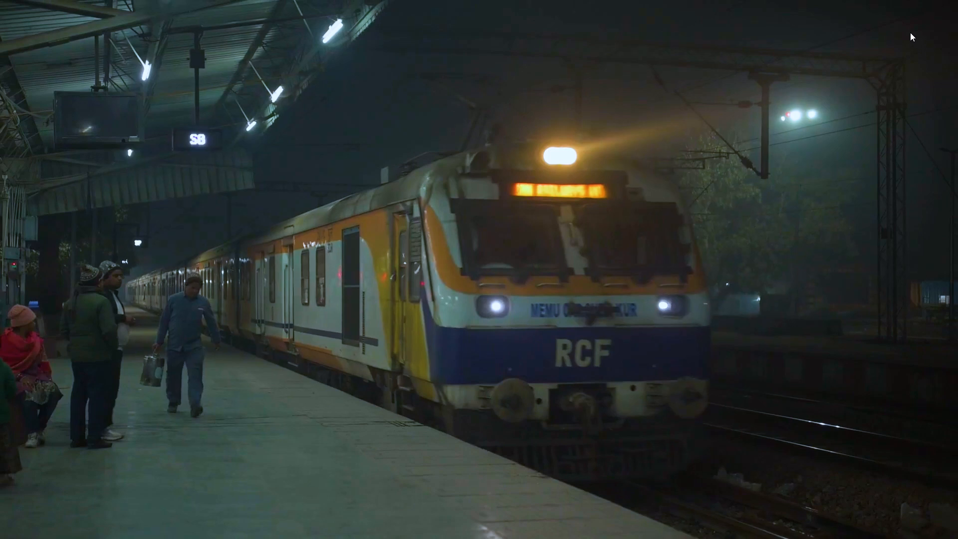
pyautogui.press('Escape')
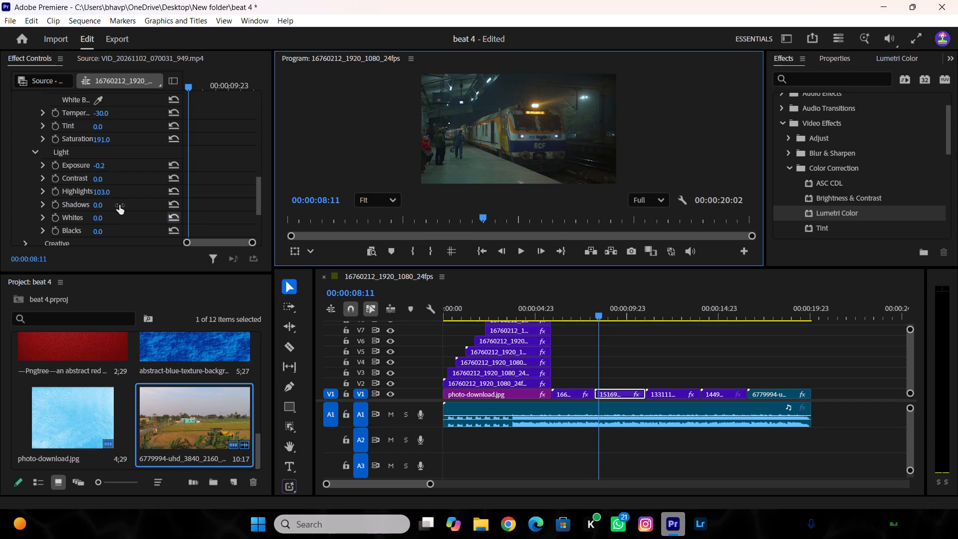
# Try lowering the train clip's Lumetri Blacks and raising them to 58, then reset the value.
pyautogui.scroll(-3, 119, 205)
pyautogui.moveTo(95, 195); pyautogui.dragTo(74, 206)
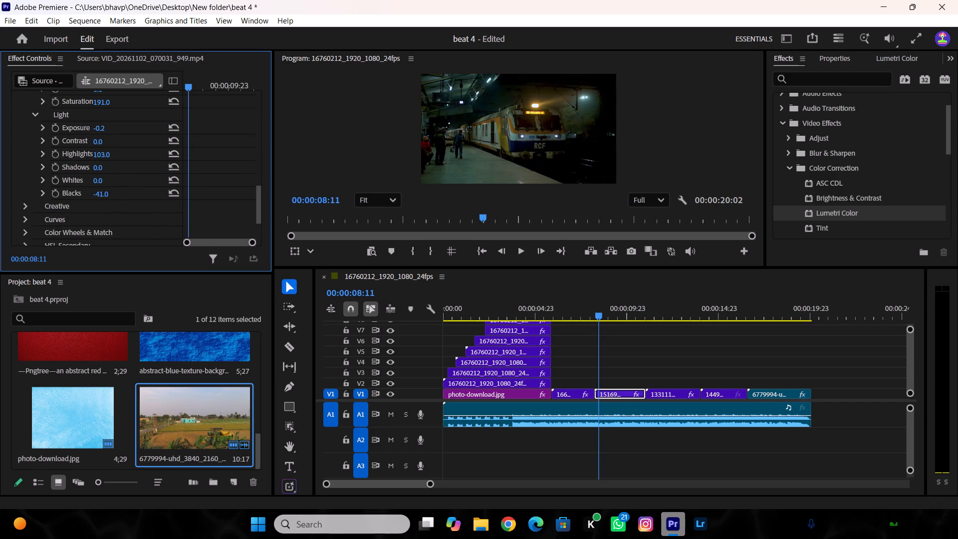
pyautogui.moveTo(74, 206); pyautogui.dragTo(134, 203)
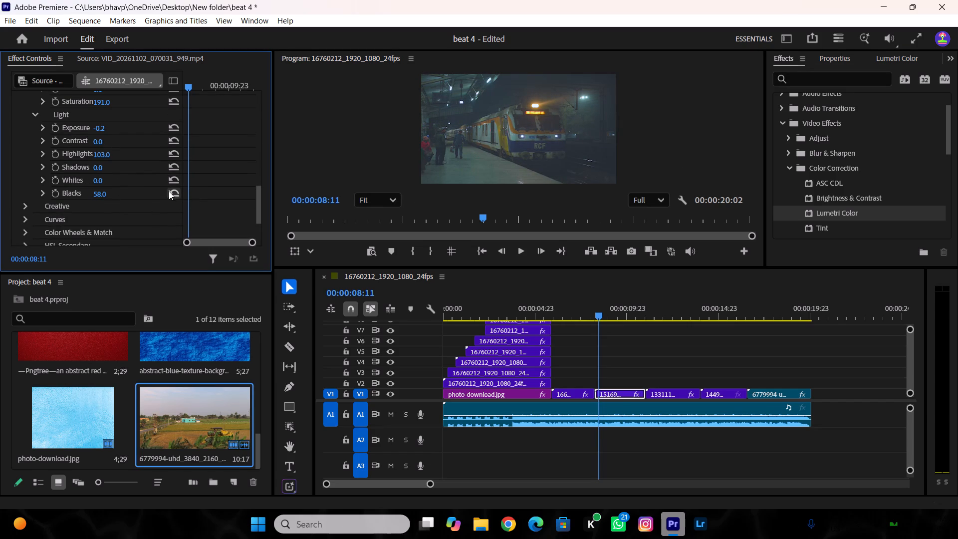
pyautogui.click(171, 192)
# Set the train clip's Lumetri Whites to -12 and play it briefly in full screen, stopping at 00:00:08:22.
pyautogui.moveTo(101, 180); pyautogui.dragTo(113, 179)
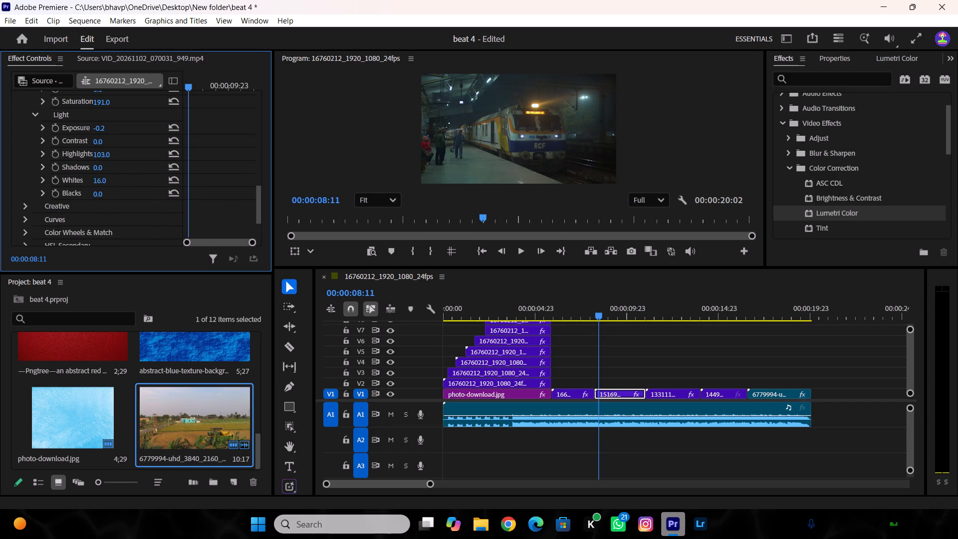
pyautogui.moveTo(113, 179); pyautogui.dragTo(95, 184)
pyautogui.click(922, 49)
pyautogui.press('space')
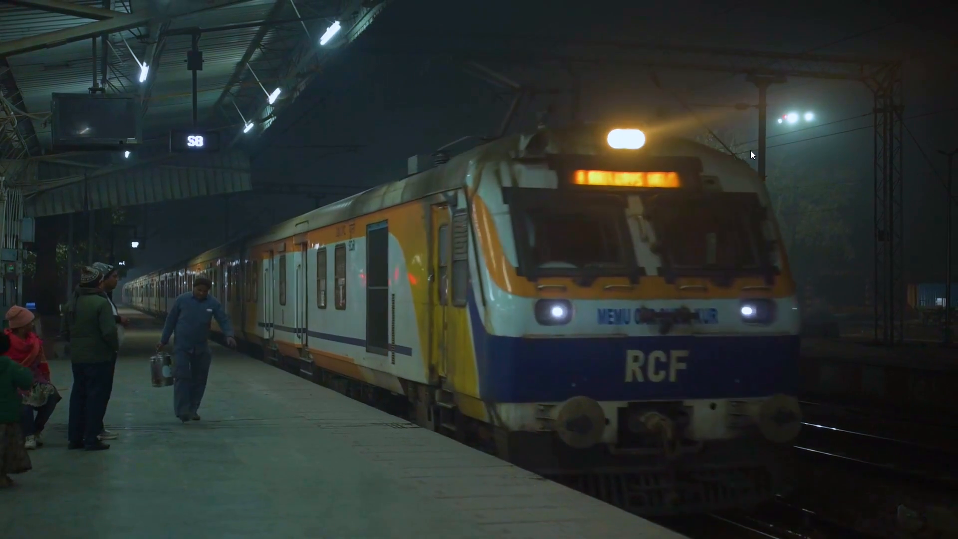
pyautogui.press('space')
pyautogui.press('Escape')
# Shift the train clip's Lumetri Midtones colour wheel slightly toward blue, comparing several hues, and check the frame in full screen.
pyautogui.scroll(-4, 136, 206)
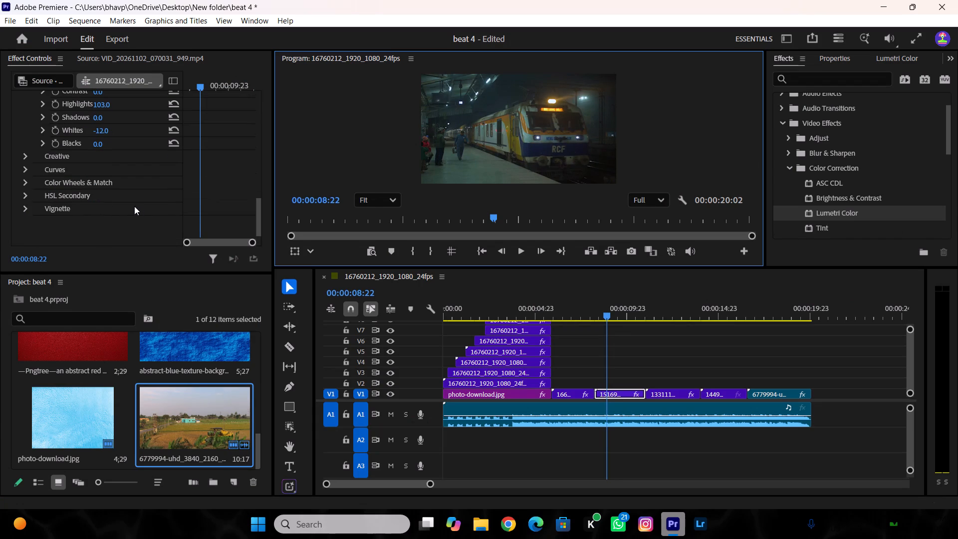
pyautogui.click(29, 183)
pyautogui.scroll(-10, 107, 200)
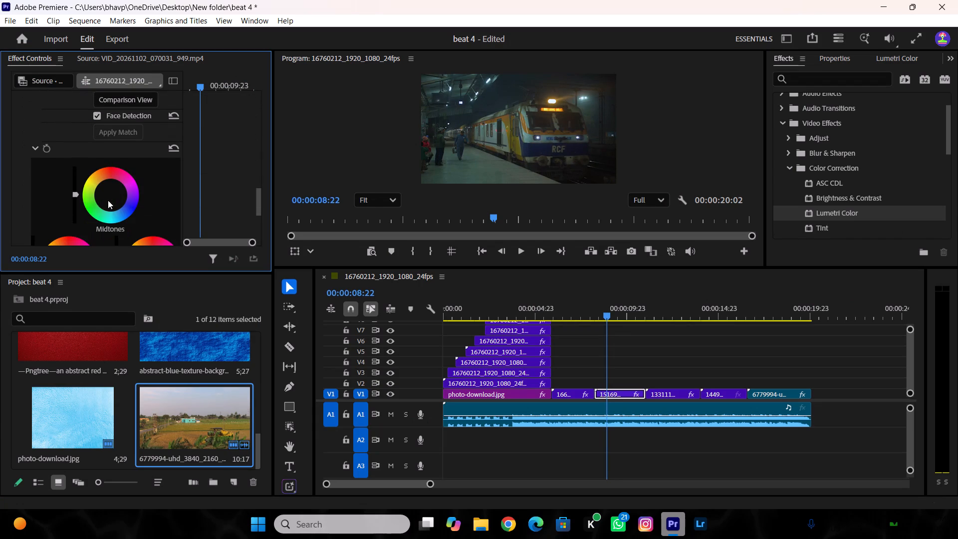
pyautogui.moveTo(112, 182); pyautogui.dragTo(100, 304)
pyautogui.moveTo(113, 184); pyautogui.dragTo(79, 188)
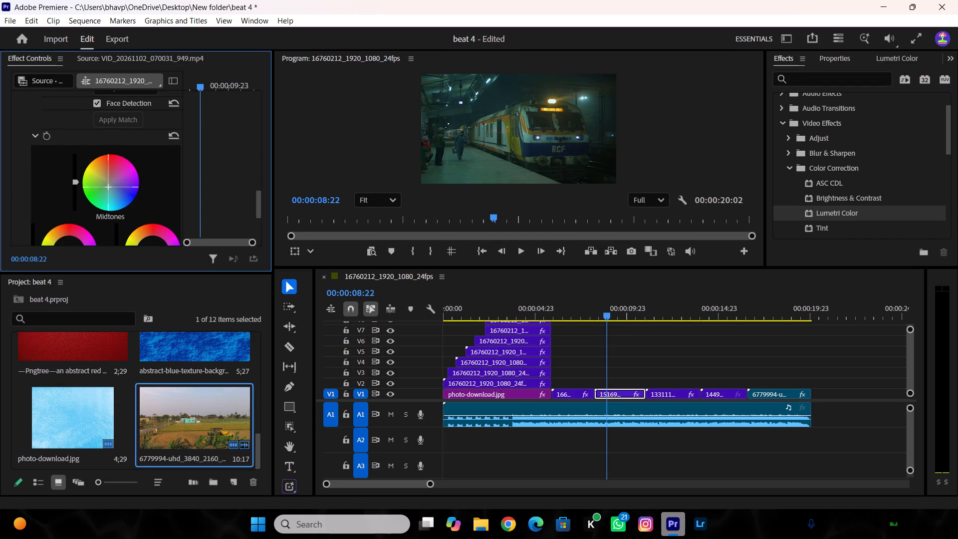
pyautogui.moveTo(79, 188); pyautogui.dragTo(157, 187)
pyautogui.moveTo(157, 187); pyautogui.dragTo(50, 97)
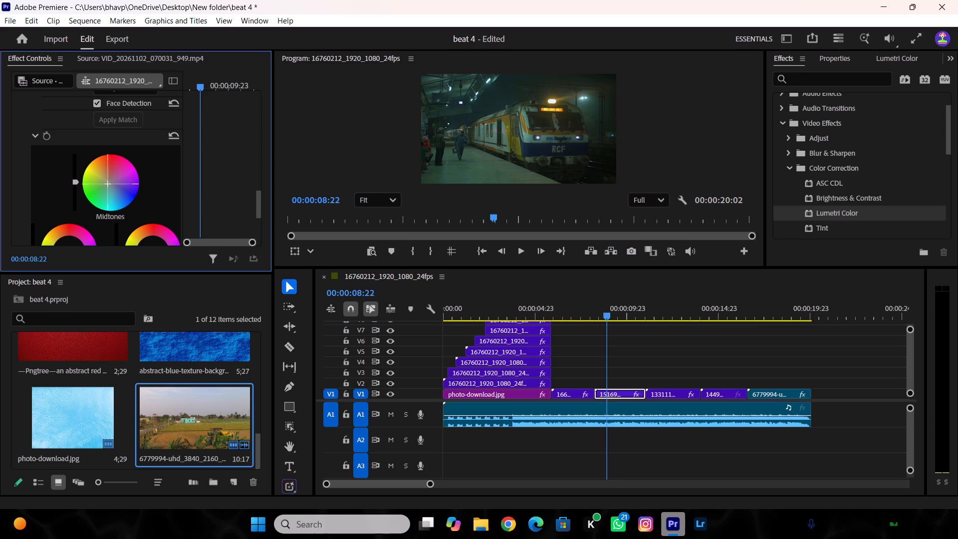
pyautogui.moveTo(50, 97); pyautogui.dragTo(151, 346)
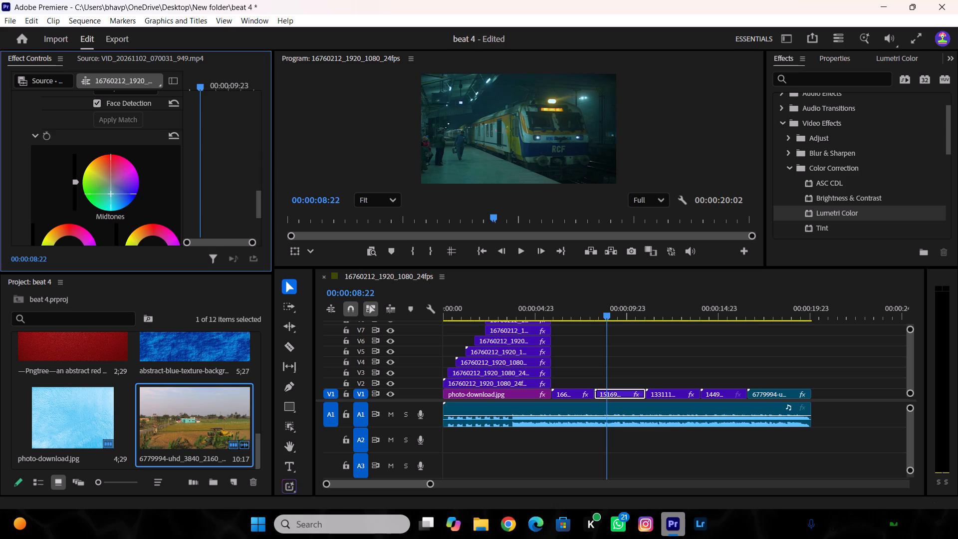
pyautogui.moveTo(151, 346); pyautogui.dragTo(163, 233)
pyautogui.moveTo(163, 233); pyautogui.dragTo(167, 224)
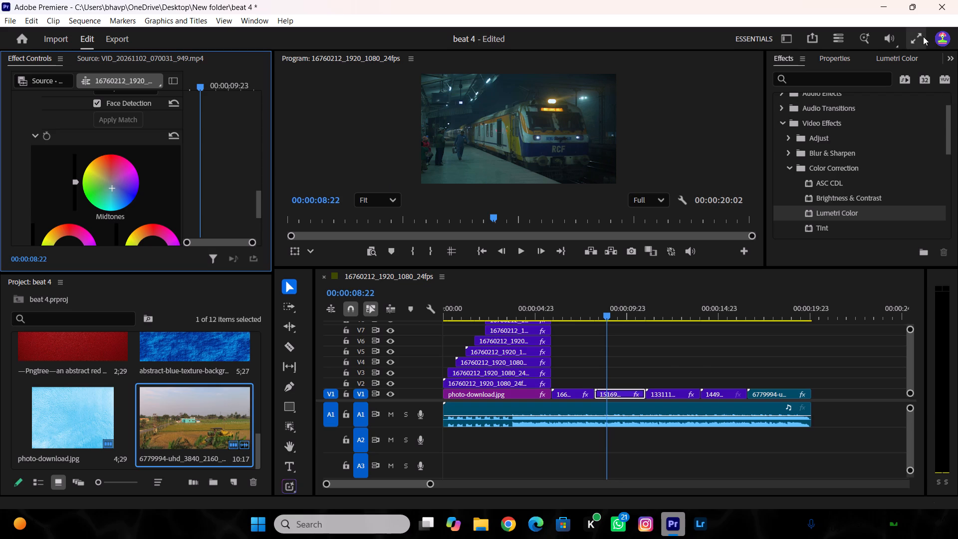
pyautogui.click(922, 36)
pyautogui.press('Escape')
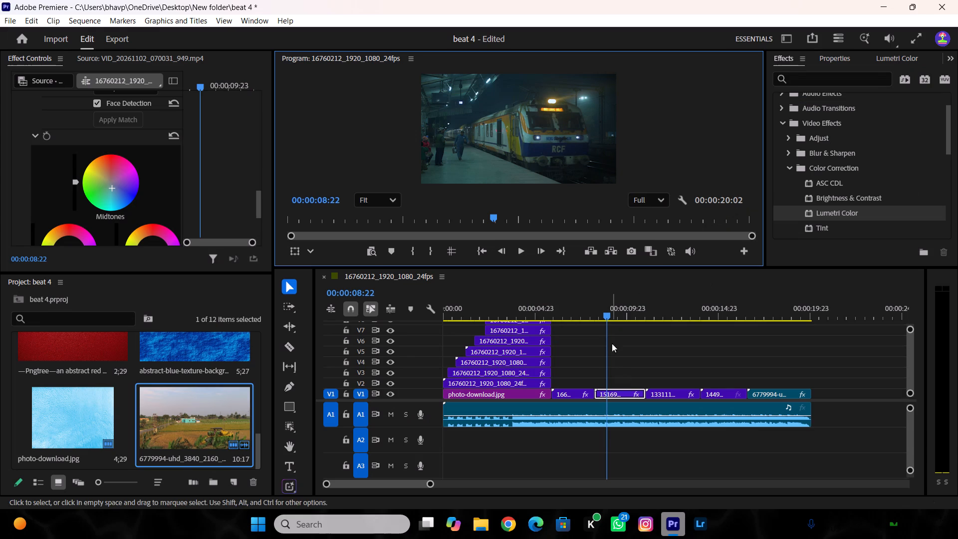
# Apply Lumetri Color to the night highway interchange clip (13311155) on V1, with the playhead at 00:00:12:05.
pyautogui.moveTo(607, 313); pyautogui.dragTo(668, 322)
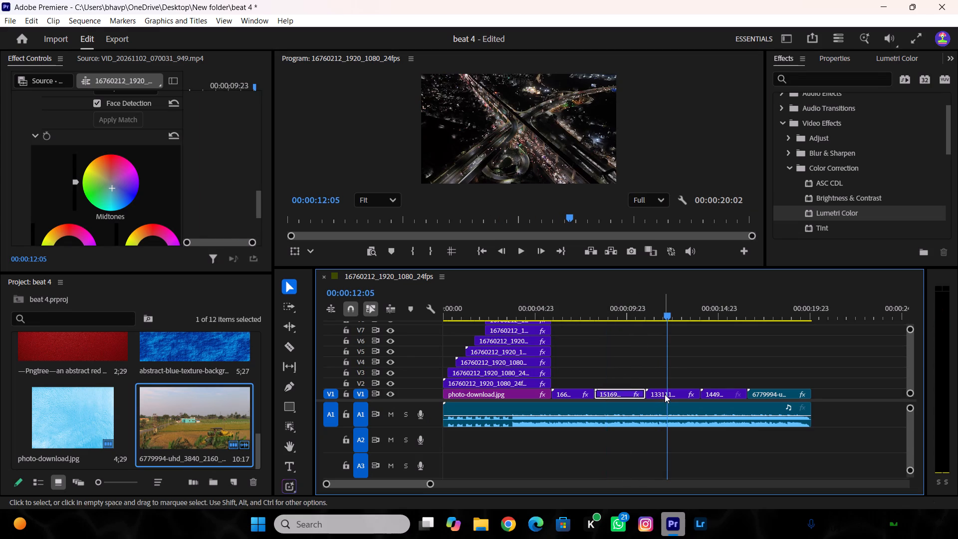
pyautogui.click(665, 394)
pyautogui.moveTo(859, 219); pyautogui.dragTo(854, 217)
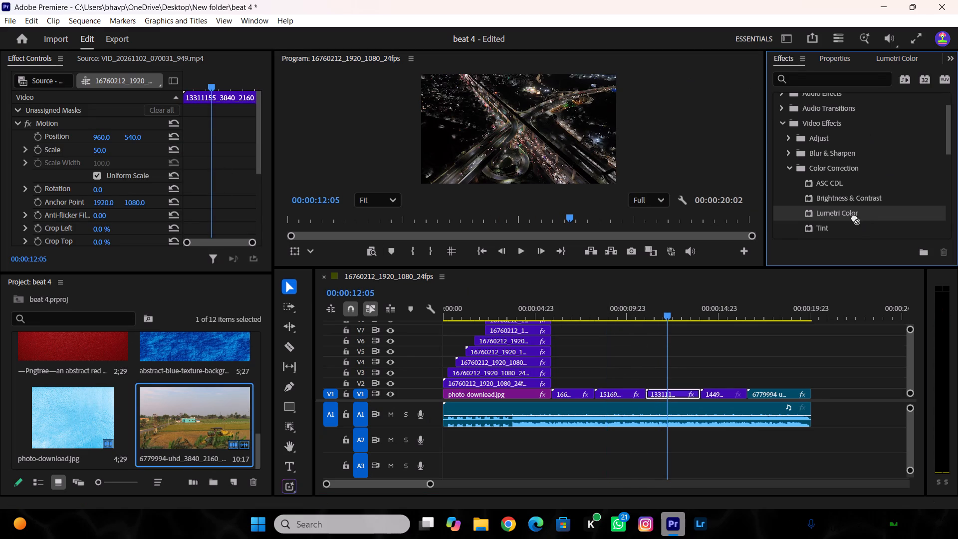
pyautogui.moveTo(854, 217); pyautogui.dragTo(669, 397)
# Lower the highway clip's Lumetri Temperature in Basic Correction for a cooler, bluer look.
pyautogui.scroll(-16, 125, 225)
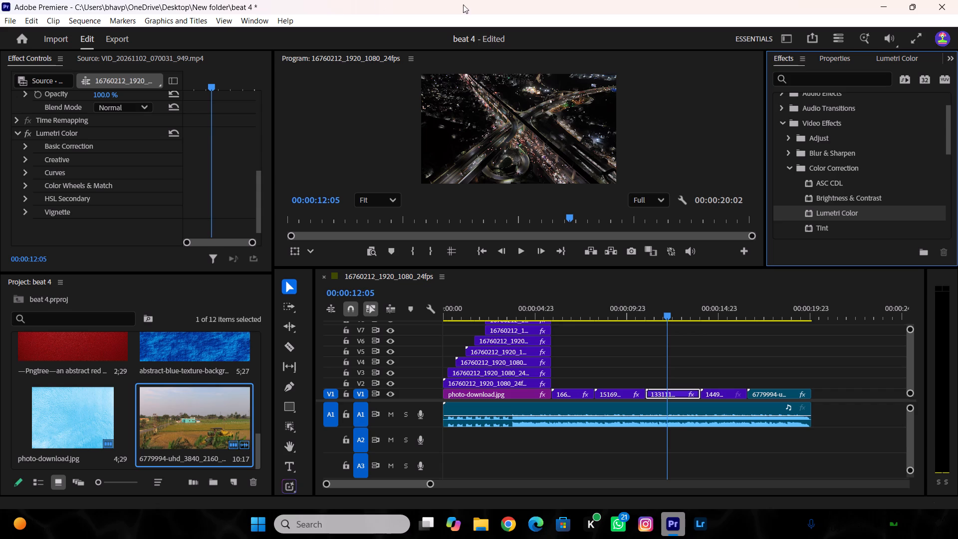
pyautogui.scroll(-4, 48, 169)
pyautogui.click(23, 136)
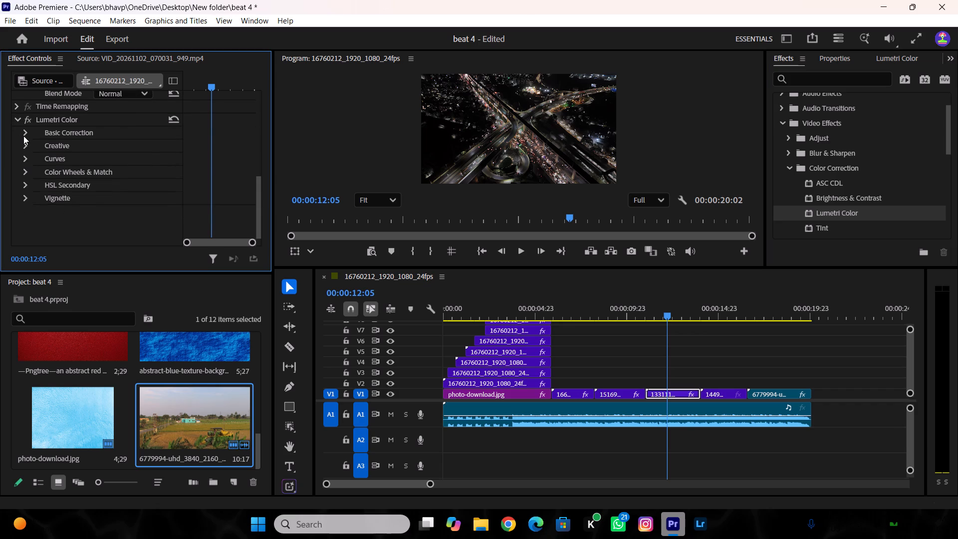
pyautogui.scroll(-9, 44, 149)
pyautogui.moveTo(100, 139); pyautogui.dragTo(95, 140)
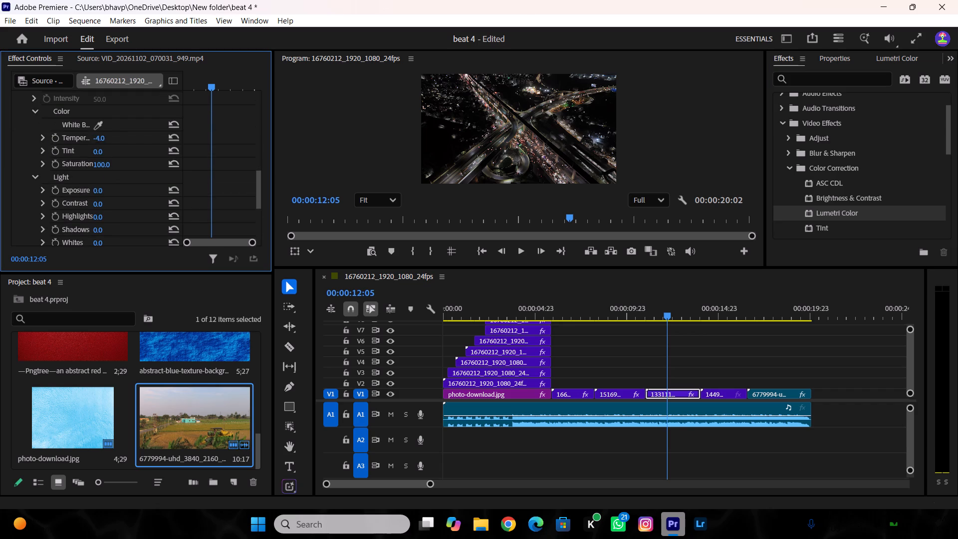
pyautogui.moveTo(95, 140); pyautogui.dragTo(68, 153)
# Set the highway clip's Lumetri Blacks to -18 after trying 77, and check it in full screen.
pyautogui.scroll(-4, 122, 149)
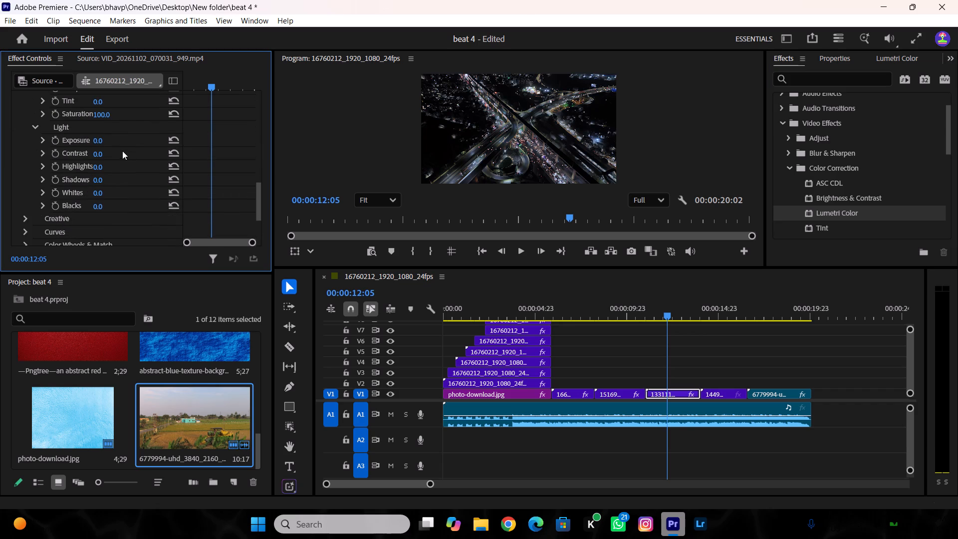
pyautogui.moveTo(97, 205); pyautogui.dragTo(147, 215)
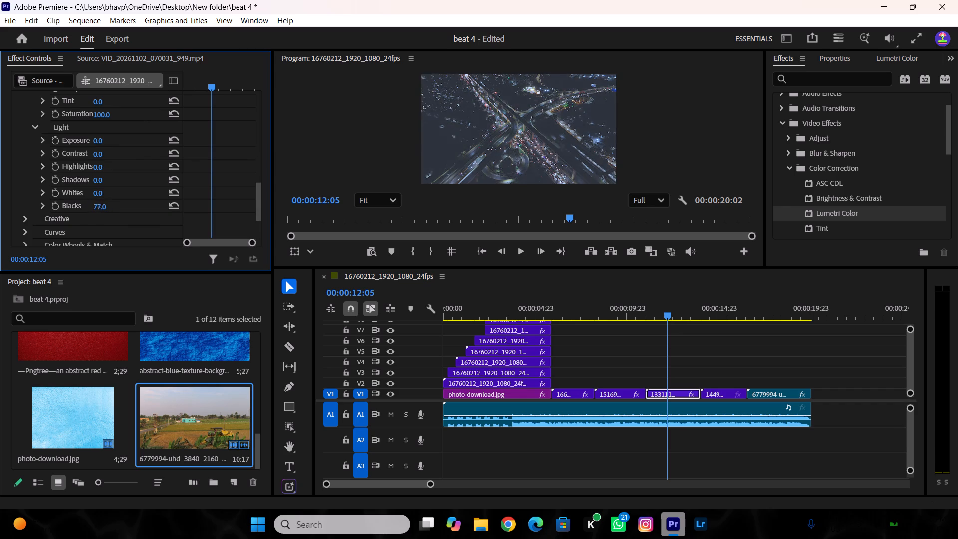
pyautogui.moveTo(147, 215); pyautogui.dragTo(89, 239)
pyautogui.click(909, 42)
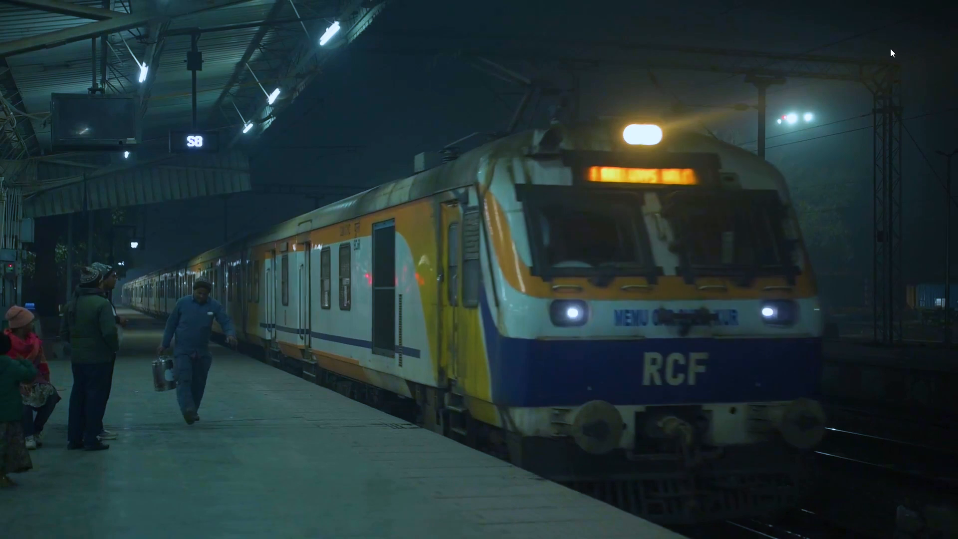
pyautogui.press('Escape')
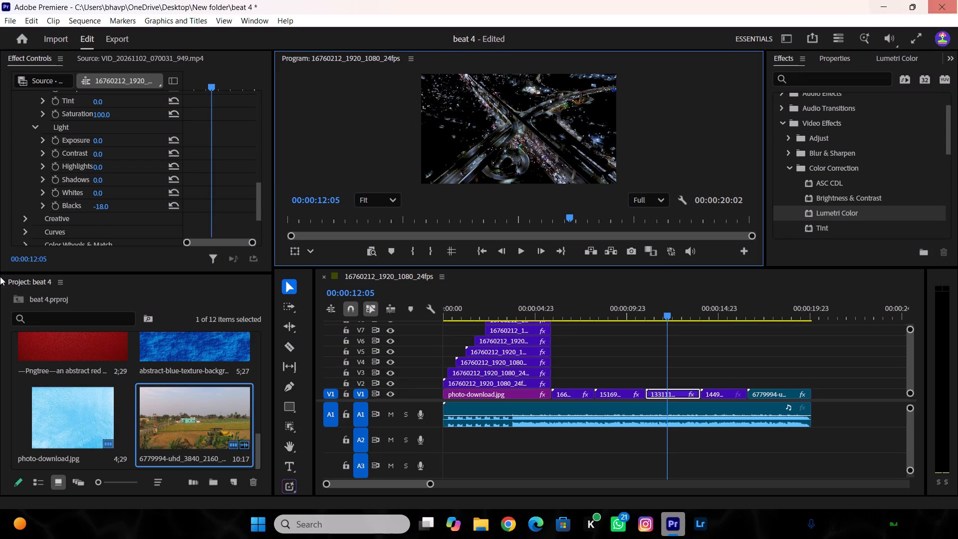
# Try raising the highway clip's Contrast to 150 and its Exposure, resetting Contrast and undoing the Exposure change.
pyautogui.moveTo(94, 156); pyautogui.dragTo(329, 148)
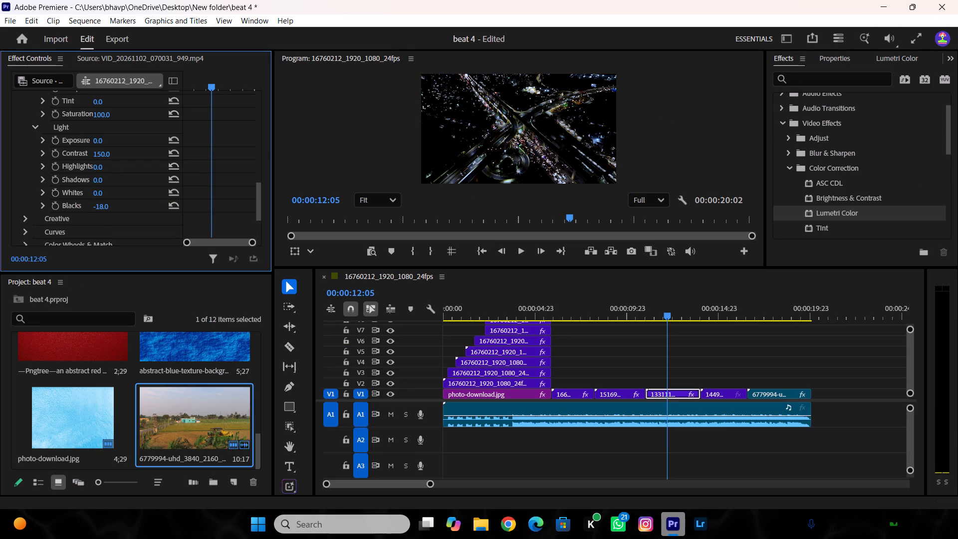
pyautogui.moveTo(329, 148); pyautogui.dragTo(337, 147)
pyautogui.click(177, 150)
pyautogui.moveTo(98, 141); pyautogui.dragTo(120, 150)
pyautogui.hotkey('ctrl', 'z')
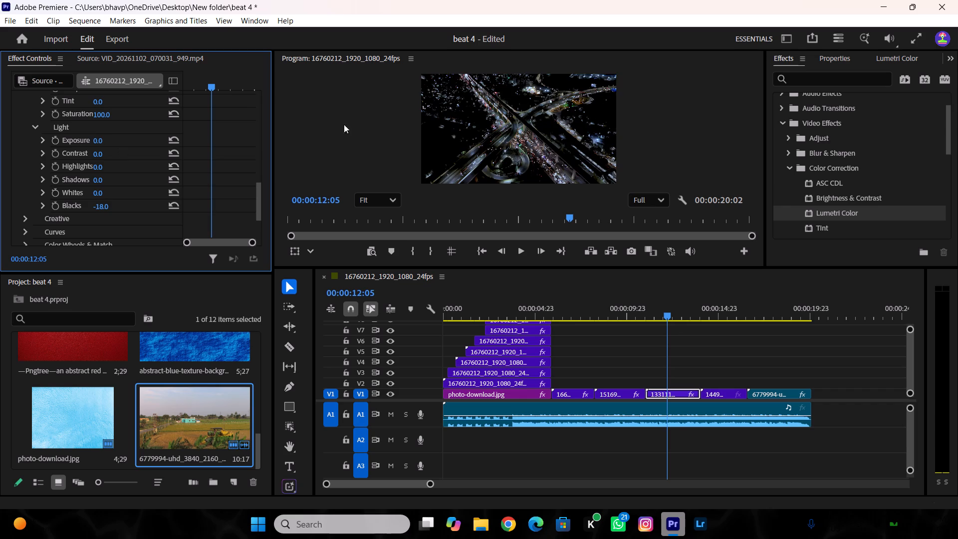
# Play the graded highway clip briefly in full screen, stopping at 00:00:12:21.
pyautogui.click(903, 38)
pyautogui.click(914, 40)
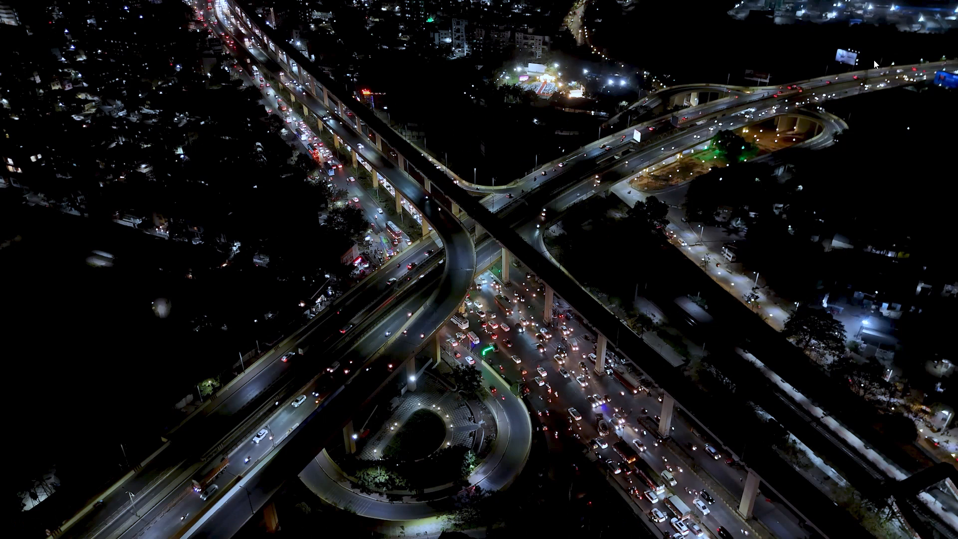
pyautogui.press('space')
pyautogui.press('space')
pyautogui.press('Escape')
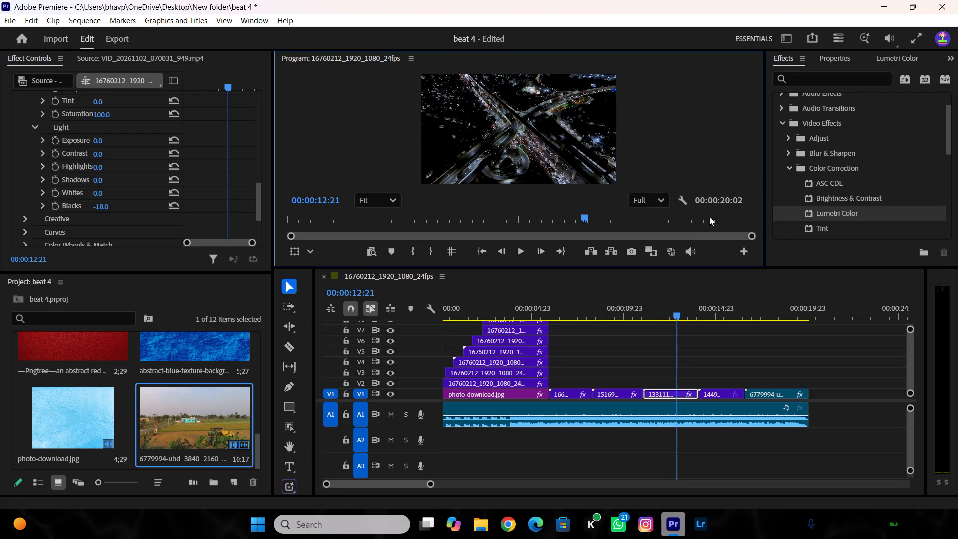
# Apply Lumetri Color to the night riverside clip (14492322) on V1, with the playhead at 00:00:15:11.
pyautogui.moveTo(681, 310); pyautogui.dragTo(725, 330)
pyautogui.click(718, 398)
pyautogui.moveTo(831, 210); pyautogui.dragTo(831, 210)
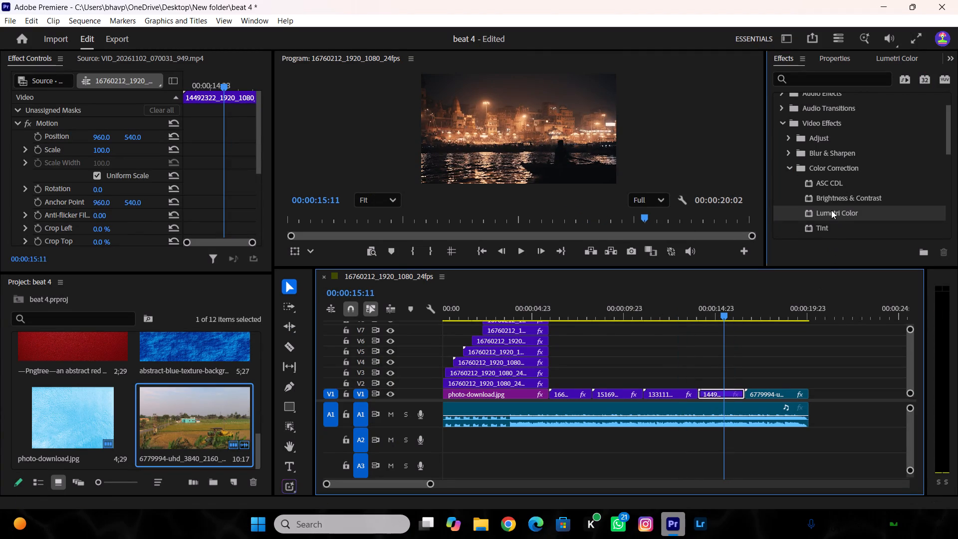
pyautogui.moveTo(831, 210); pyautogui.dragTo(719, 393)
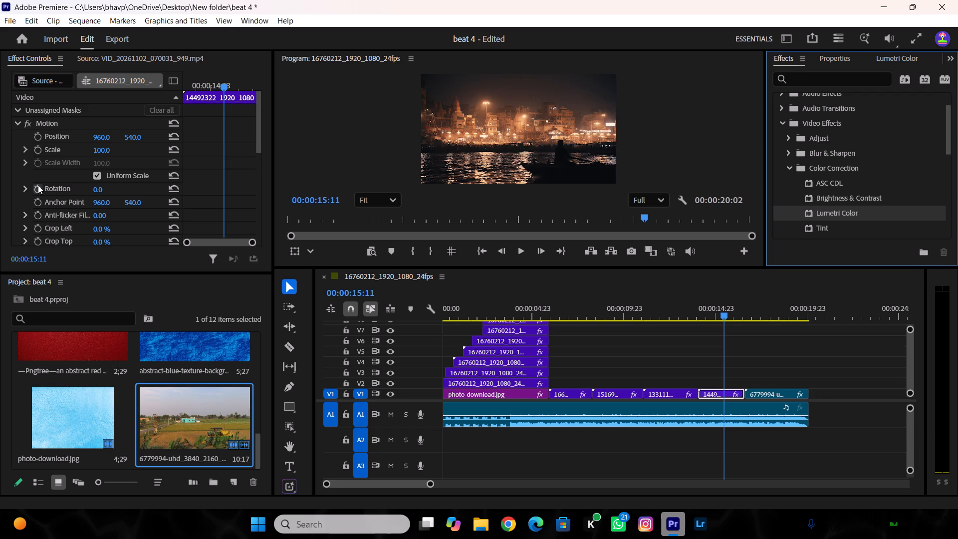
# Set the riverside clip's Lumetri Temperature to 22 and Saturation to 173.
pyautogui.scroll(-9, 132, 184)
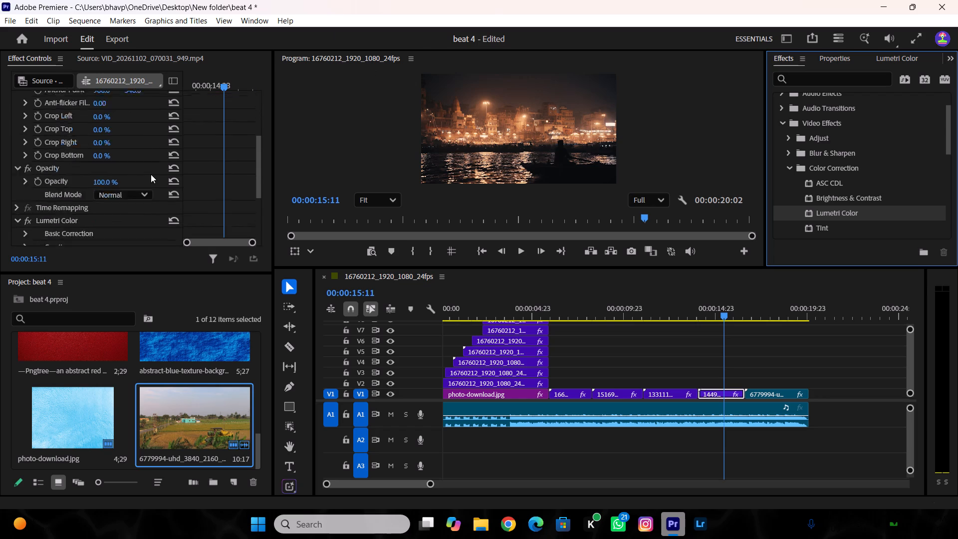
pyautogui.scroll(-8, 151, 174)
pyautogui.click(26, 131)
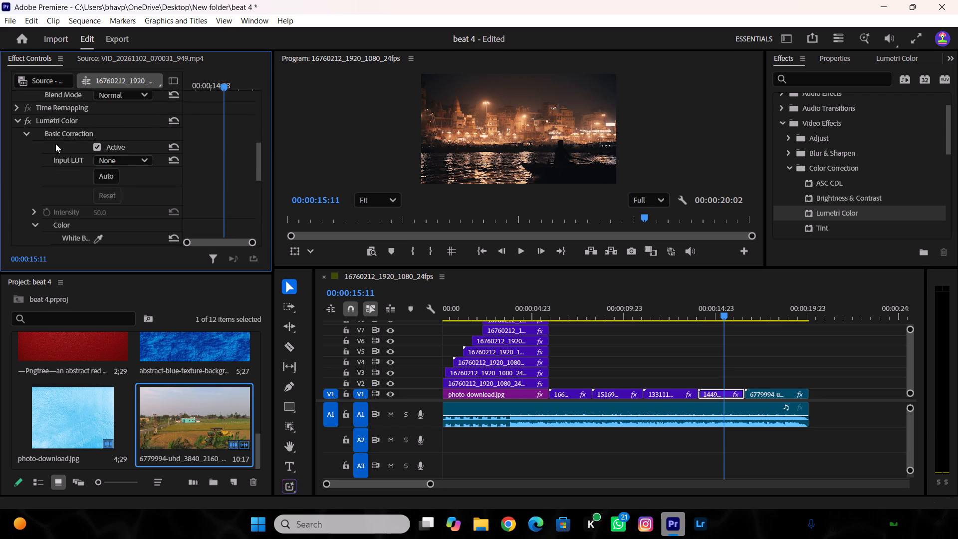
pyautogui.scroll(-5, 108, 208)
pyautogui.moveTo(104, 191); pyautogui.dragTo(118, 208)
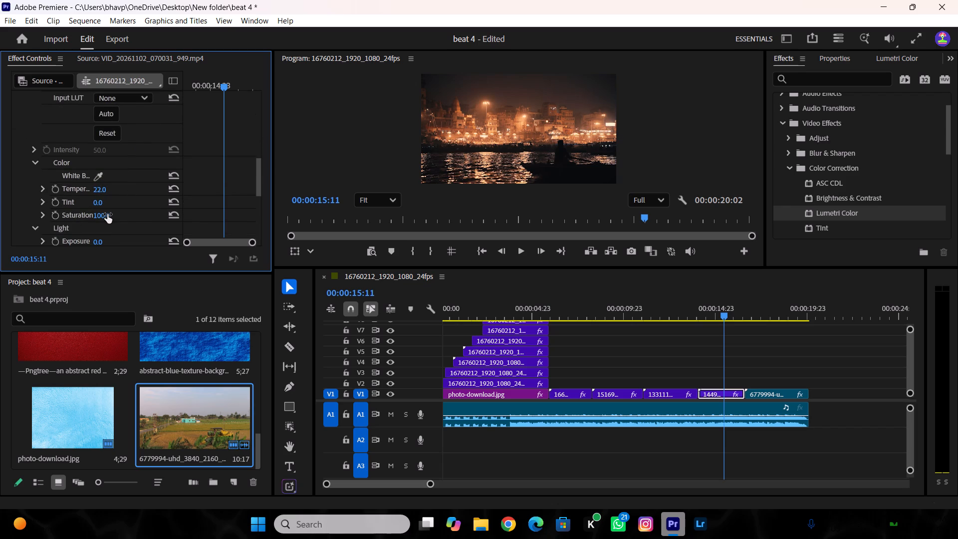
pyautogui.moveTo(107, 214); pyautogui.dragTo(153, 209)
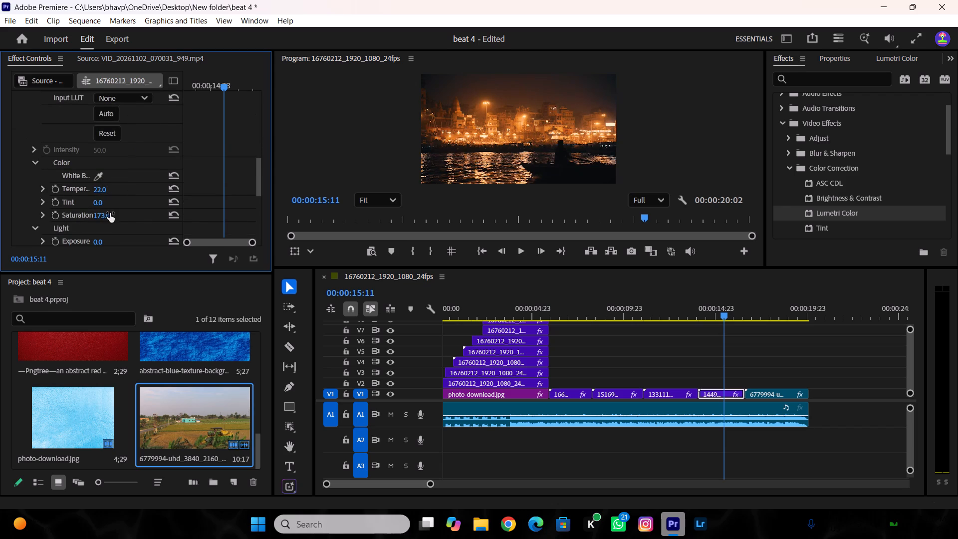
# Set the riverside clip's Lumetri Contrast to 23 and its Blacks to 2, after trying Blacks at -20.
pyautogui.scroll(-5, 110, 213)
pyautogui.moveTo(98, 192); pyautogui.dragTo(99, 192)
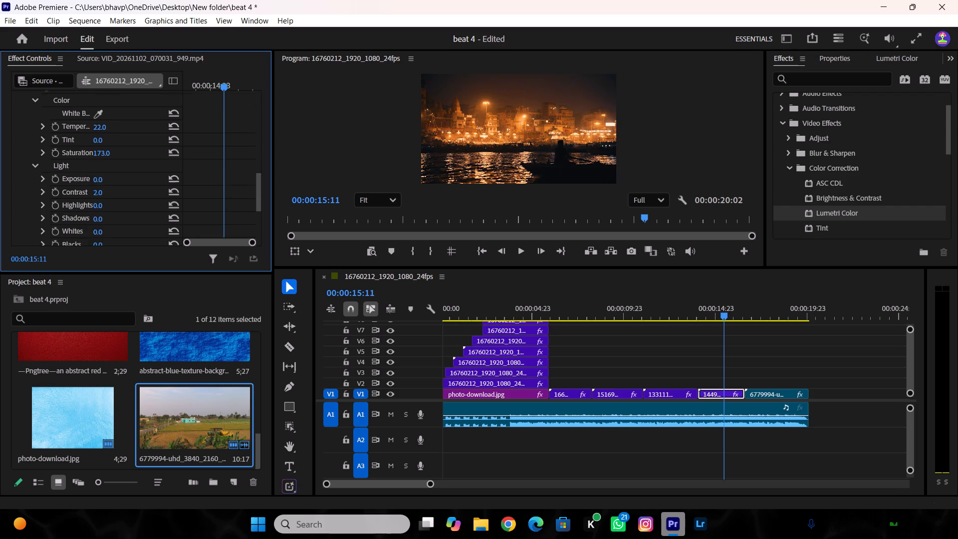
pyautogui.moveTo(99, 192); pyautogui.dragTo(112, 192)
pyautogui.scroll(-4, 102, 238)
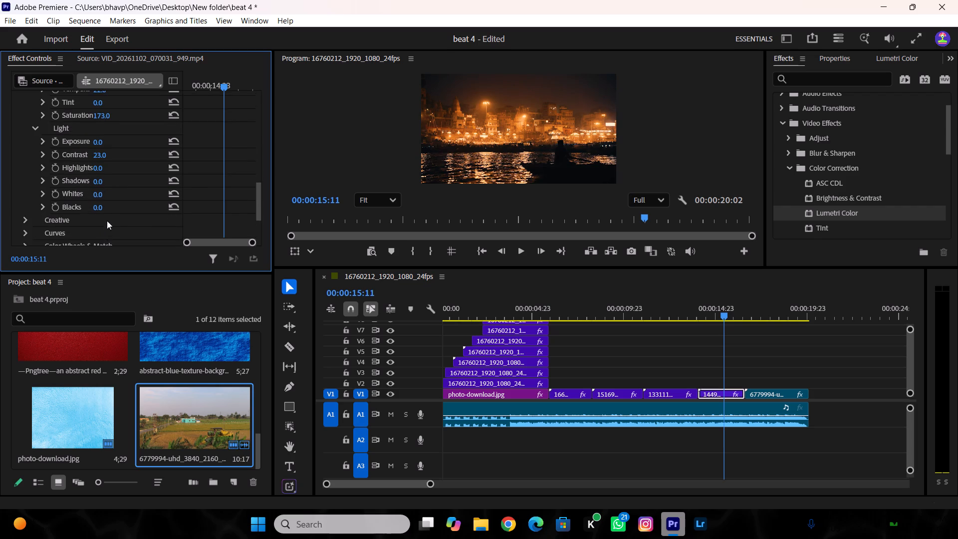
pyautogui.moveTo(98, 194); pyautogui.dragTo(85, 198)
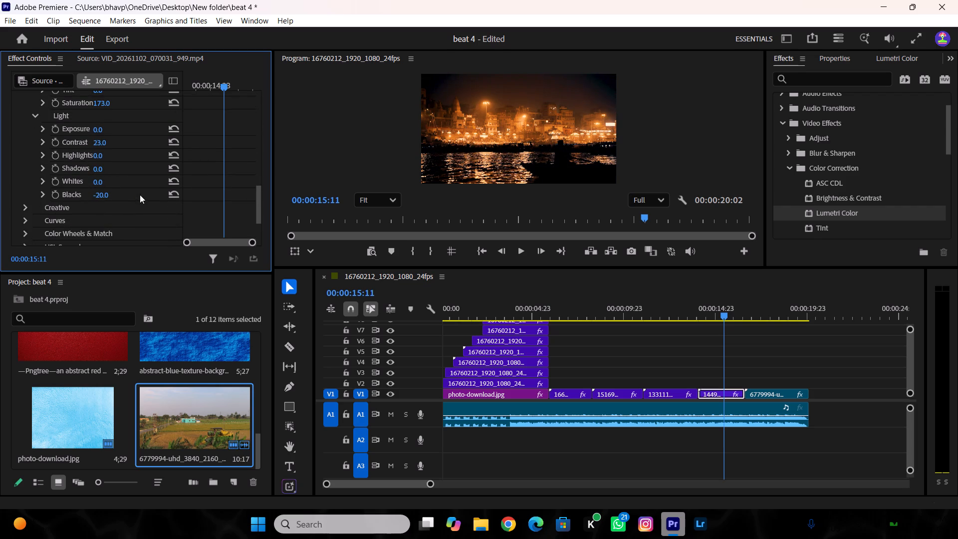
pyautogui.moveTo(104, 194); pyautogui.dragTo(120, 195)
# Fine-tune the riverside clip's Midtones wheel in Lumetri Color Wheels & Match, leaving its point very close to the centre.
pyautogui.scroll(-4, 110, 193)
pyautogui.click(25, 183)
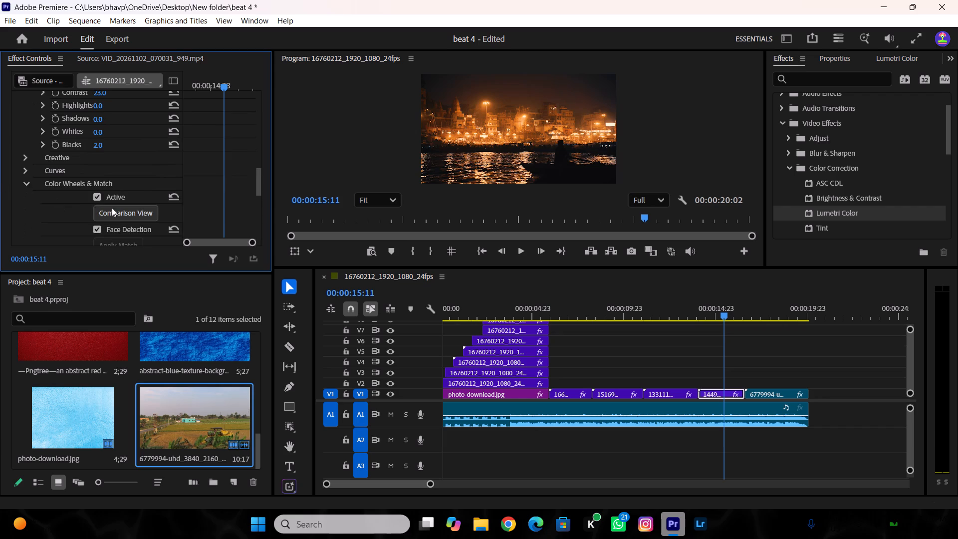
pyautogui.scroll(-10, 112, 210)
pyautogui.moveTo(108, 187); pyautogui.dragTo(69, 150)
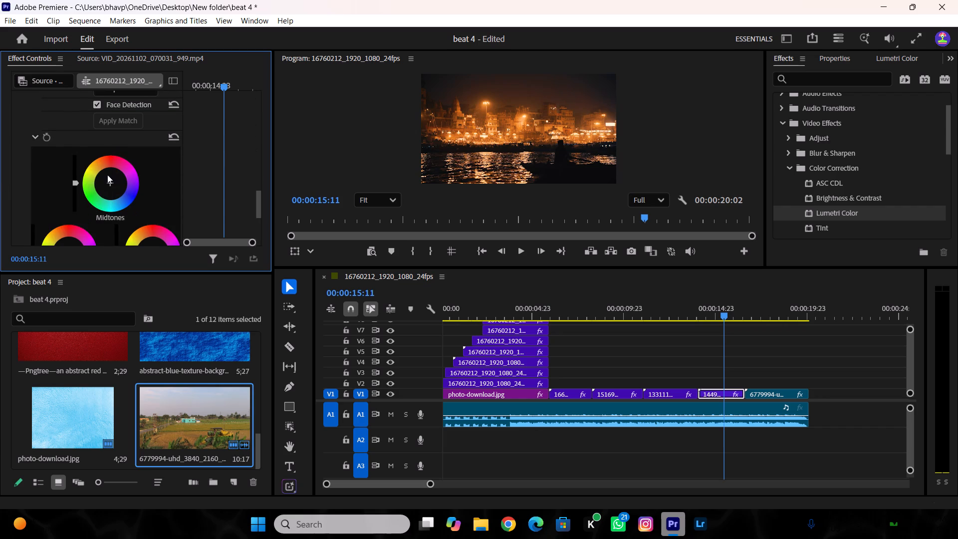
pyautogui.moveTo(112, 178); pyautogui.dragTo(107, 175)
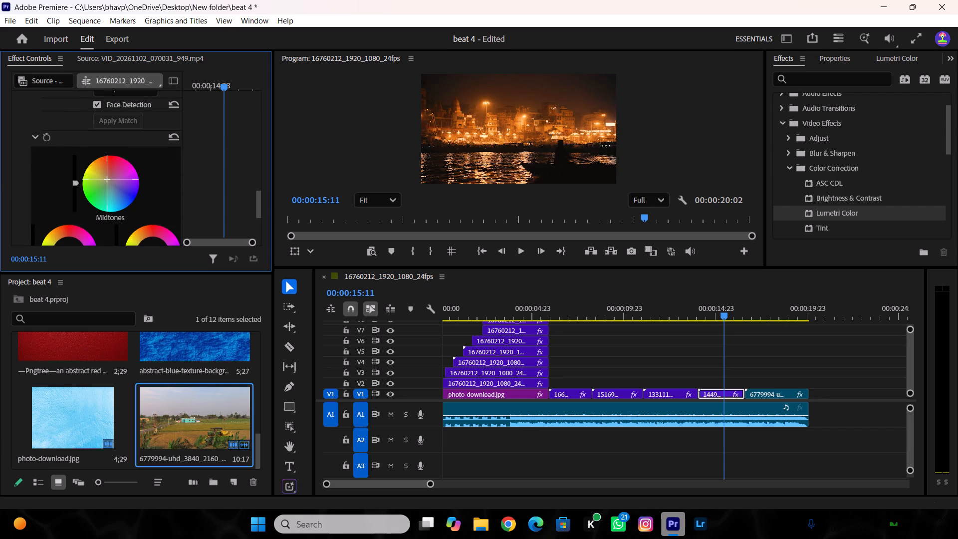
pyautogui.moveTo(107, 175); pyautogui.dragTo(223, 305)
pyautogui.moveTo(223, 305); pyautogui.dragTo(223, 341)
# Play the graded riverside clip briefly in full screen, stopping at 00:00:16:17.
pyautogui.click(924, 40)
pyautogui.press('space')
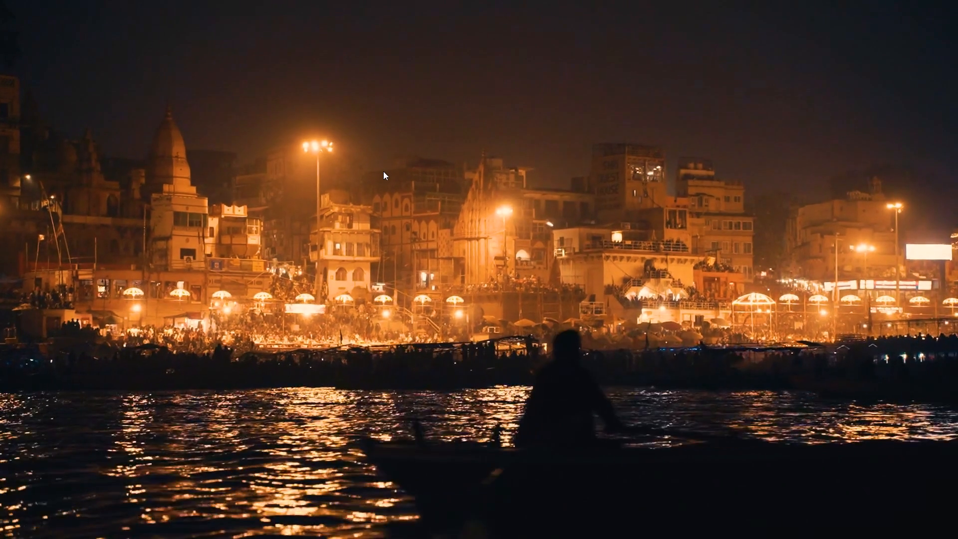
pyautogui.press('space')
pyautogui.press('Escape')
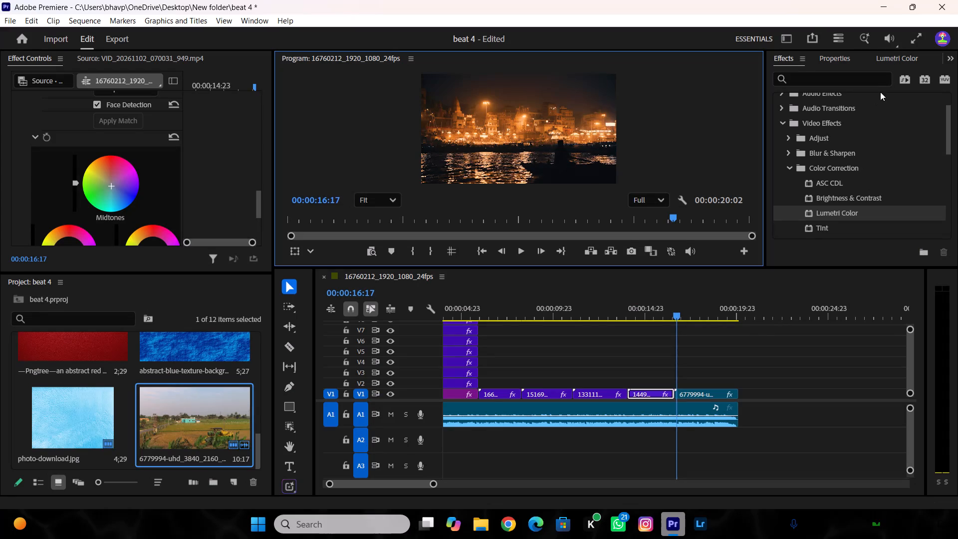
# Apply Lumetri Color to the farm field clip (6779994) on V1, with the playhead at 00:00:17:09.
pyautogui.moveTo(680, 316); pyautogui.dragTo(692, 320)
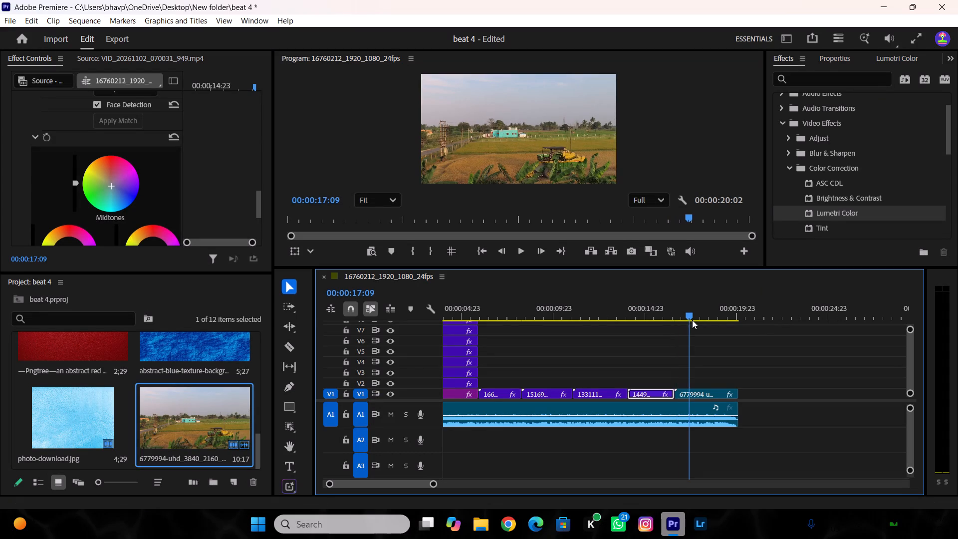
pyautogui.moveTo(831, 215); pyautogui.dragTo(708, 392)
# Set the farm field clip's Lumetri Basic Correction to Temperature 36, Saturation 136 and Contrast 50.
pyautogui.scroll(-15, 114, 171)
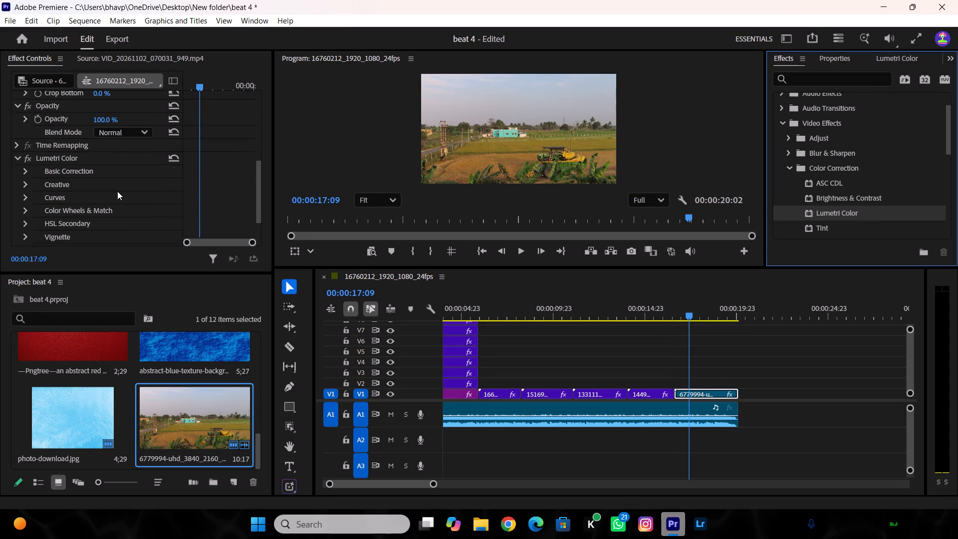
pyautogui.click(26, 154)
pyautogui.click(22, 157)
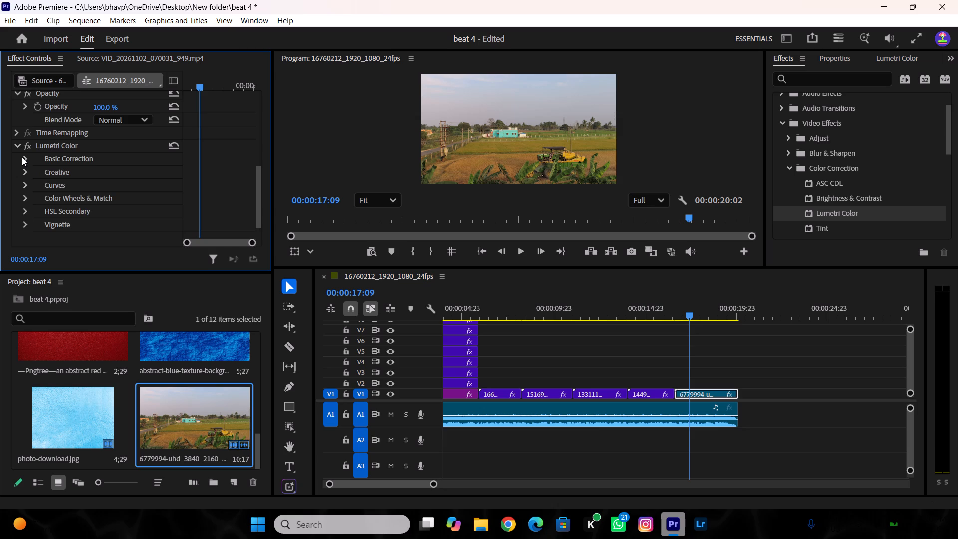
pyautogui.click(23, 159)
pyautogui.scroll(-5, 48, 164)
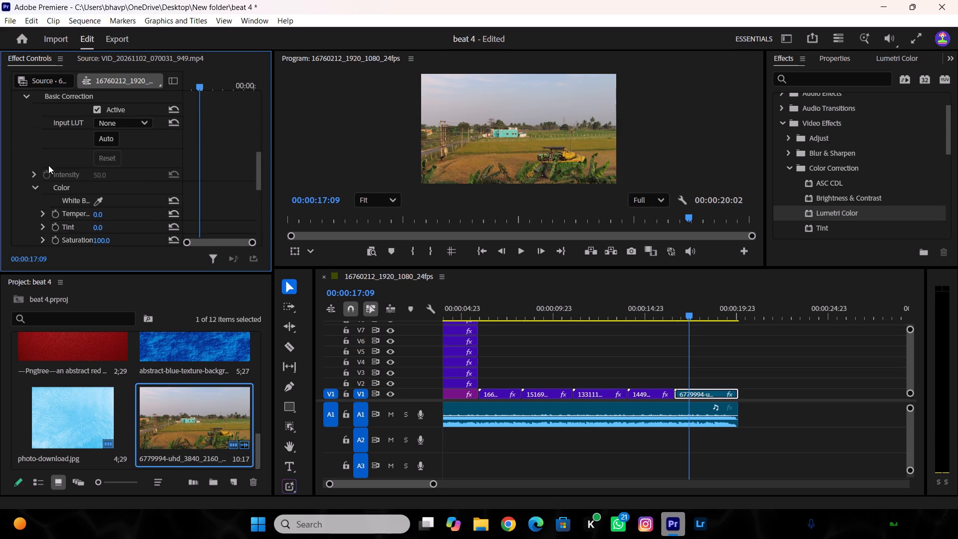
pyautogui.scroll(-5, 48, 165)
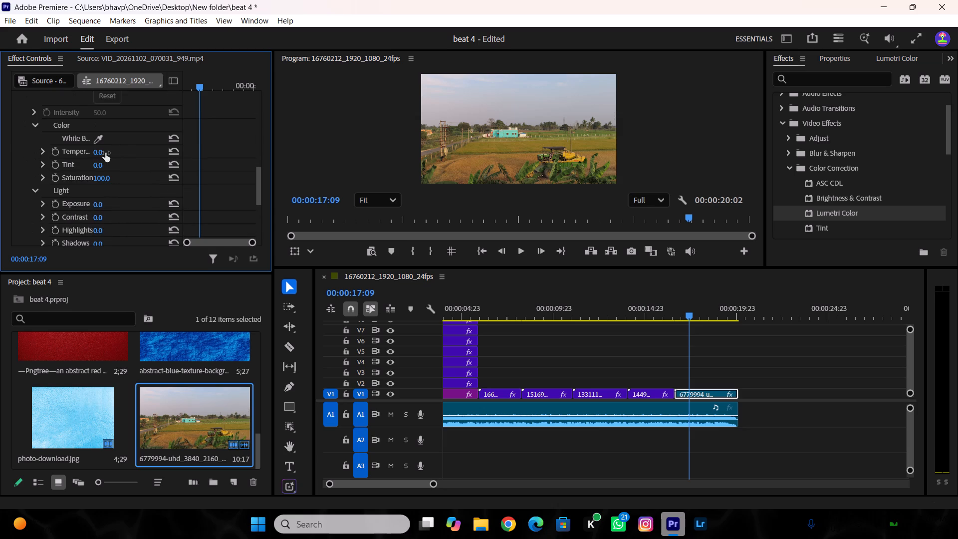
pyautogui.moveTo(101, 152); pyautogui.dragTo(79, 155)
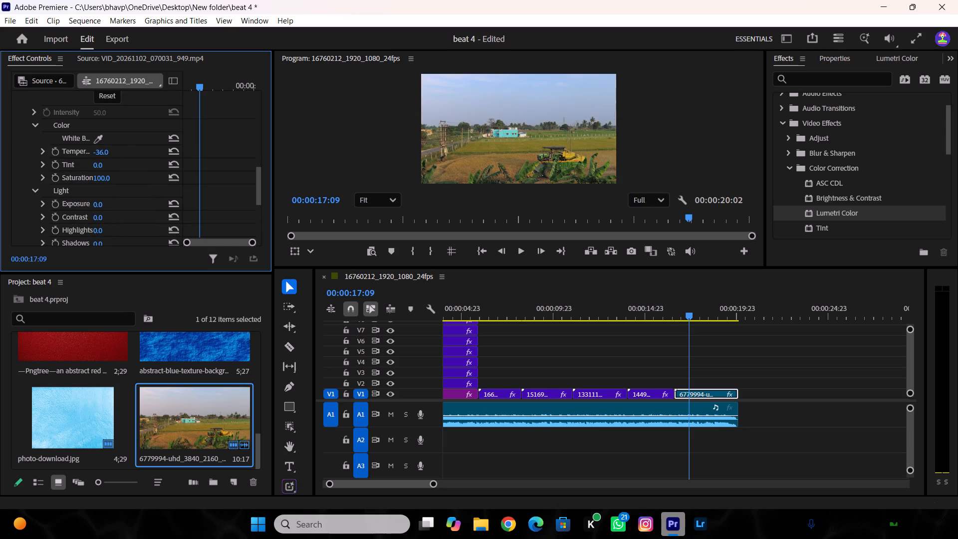
pyautogui.moveTo(79, 155); pyautogui.dragTo(127, 157)
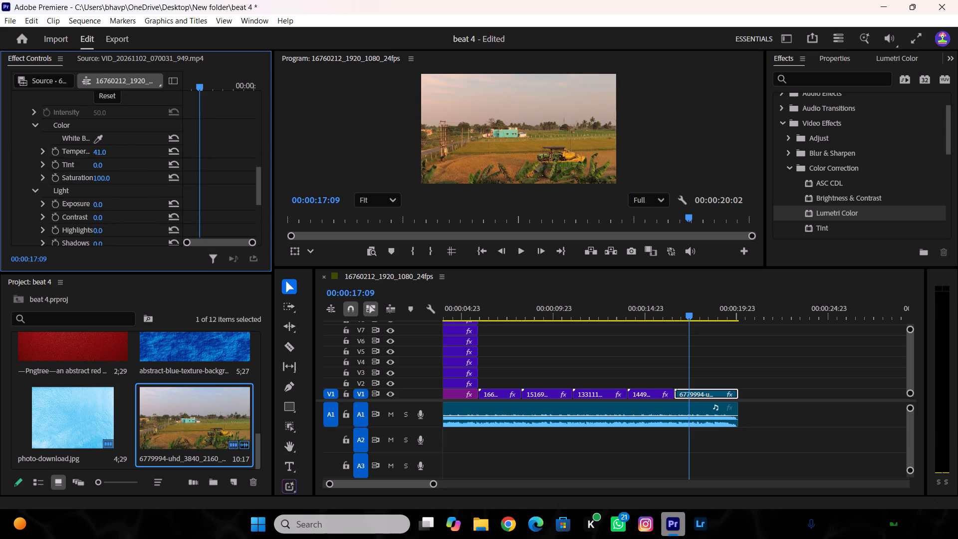
pyautogui.moveTo(127, 157); pyautogui.dragTo(124, 158)
pyautogui.scroll(-2, 101, 192)
pyautogui.moveTo(105, 153); pyautogui.dragTo(126, 150)
pyautogui.scroll(-3, 102, 163)
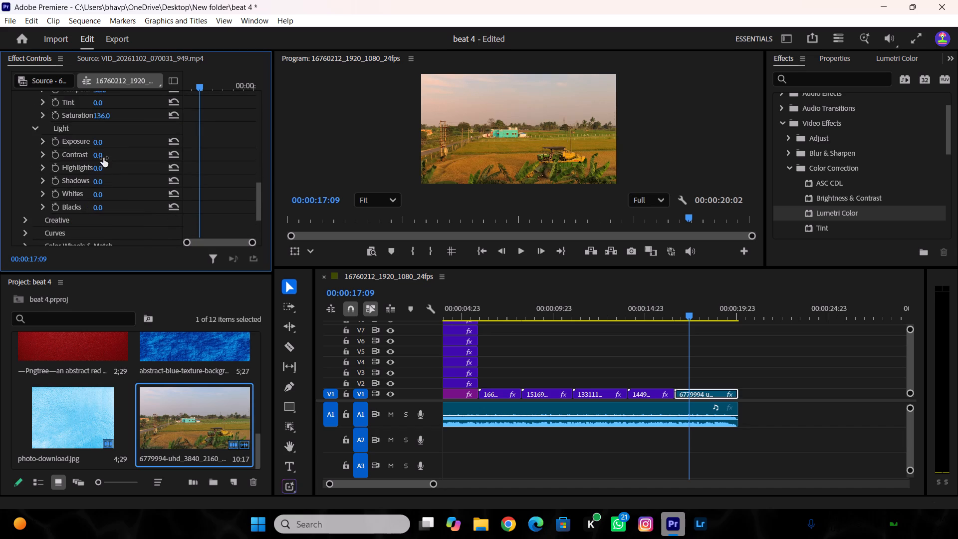
pyautogui.moveTo(101, 153); pyautogui.dragTo(135, 154)
# Fine-tune the farm field clip's Midtones wheel in Lumetri Color Wheels & Match, leaving its point very close to the centre.
pyautogui.scroll(-5, 103, 193)
pyautogui.click(23, 188)
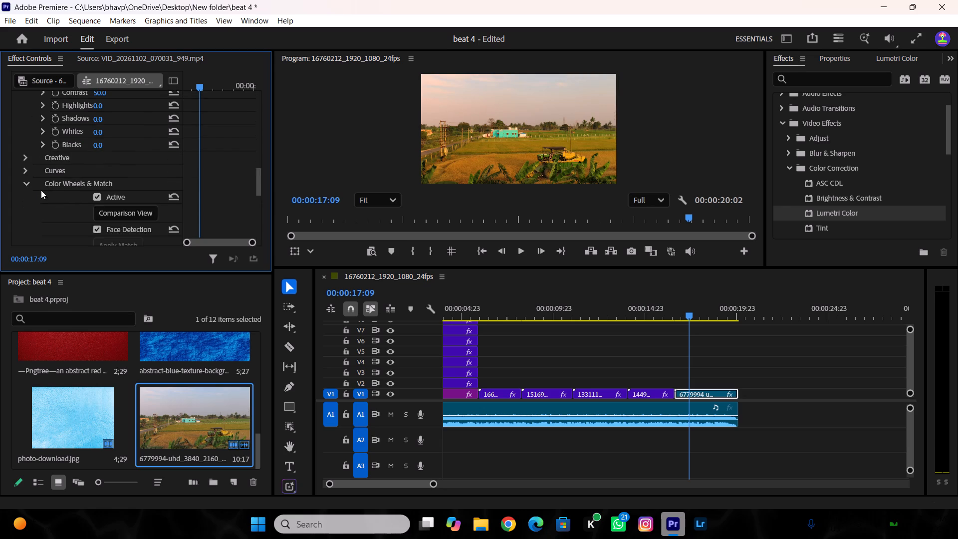
pyautogui.scroll(-10, 84, 205)
pyautogui.moveTo(113, 184); pyautogui.dragTo(56, 136)
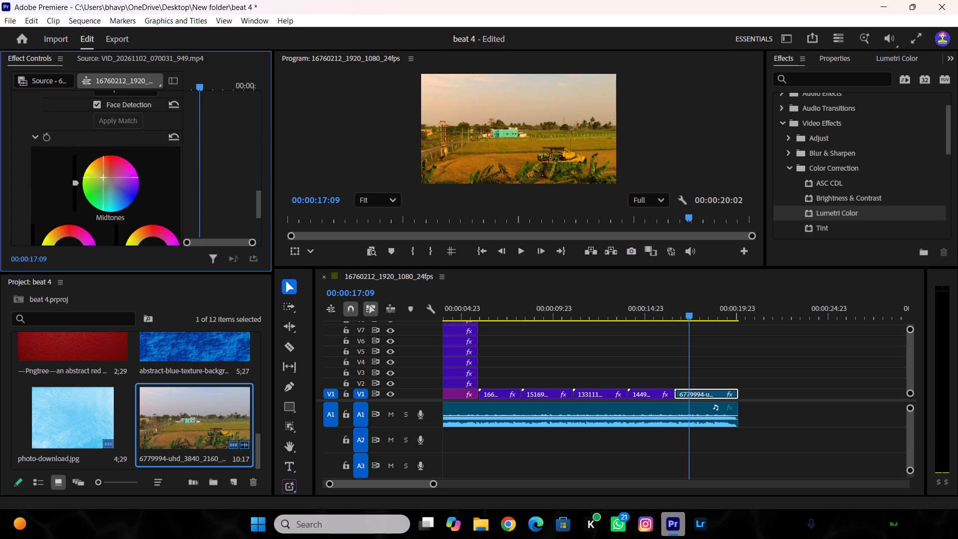
pyautogui.moveTo(56, 136); pyautogui.dragTo(153, 267)
pyautogui.moveTo(153, 267); pyautogui.dragTo(222, 315)
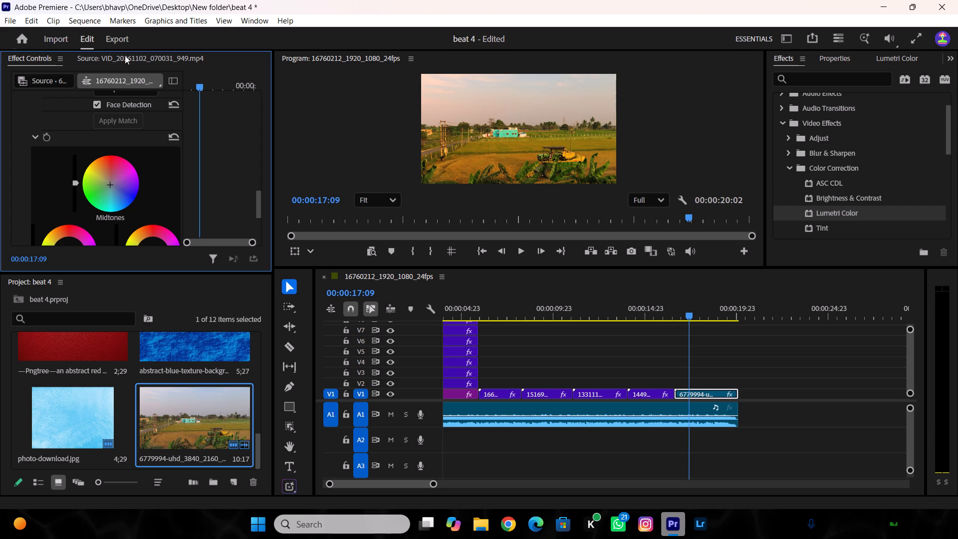
# Play the graded farm field clip in full screen.
pyautogui.click(920, 38)
pyautogui.press('space')
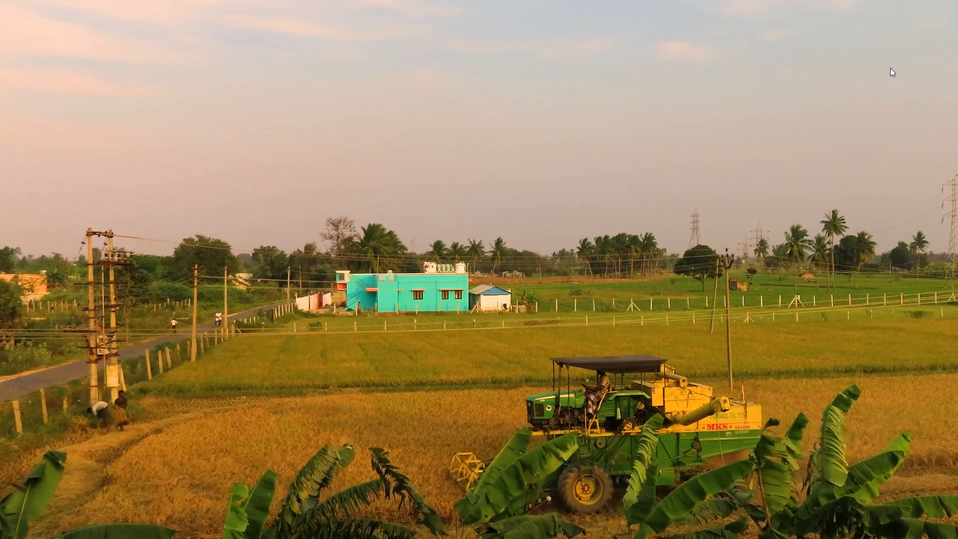
pyautogui.press('space')
pyautogui.press('Escape')
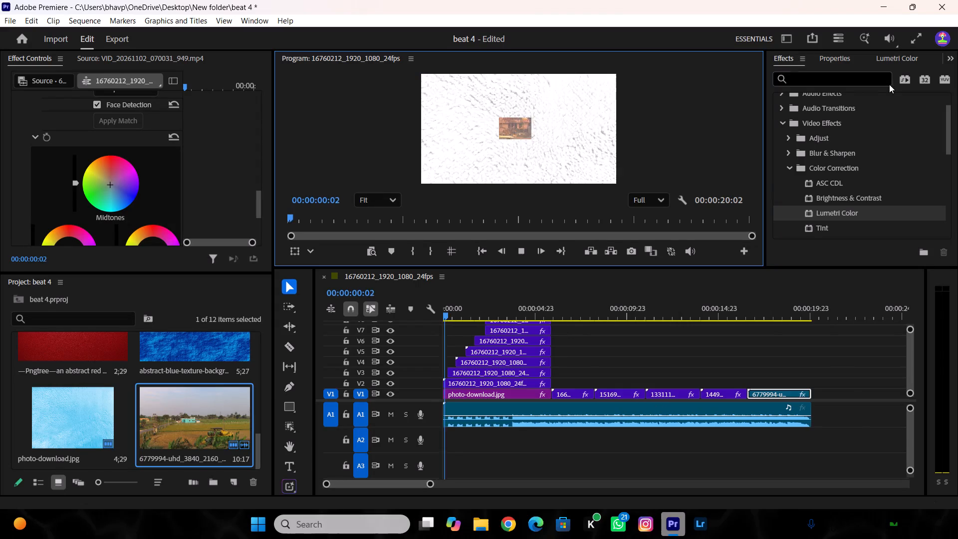
# Move the playhead to 00:00:19:17, near the end of the farm field clip.
pyautogui.moveTo(668, 311); pyautogui.dragTo(811, 314)
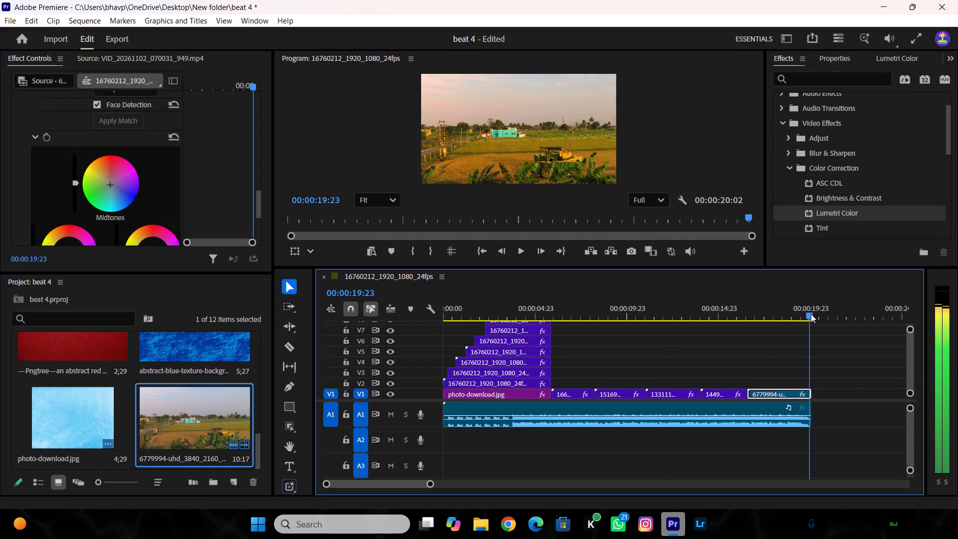
pyautogui.moveTo(811, 314); pyautogui.dragTo(806, 335)
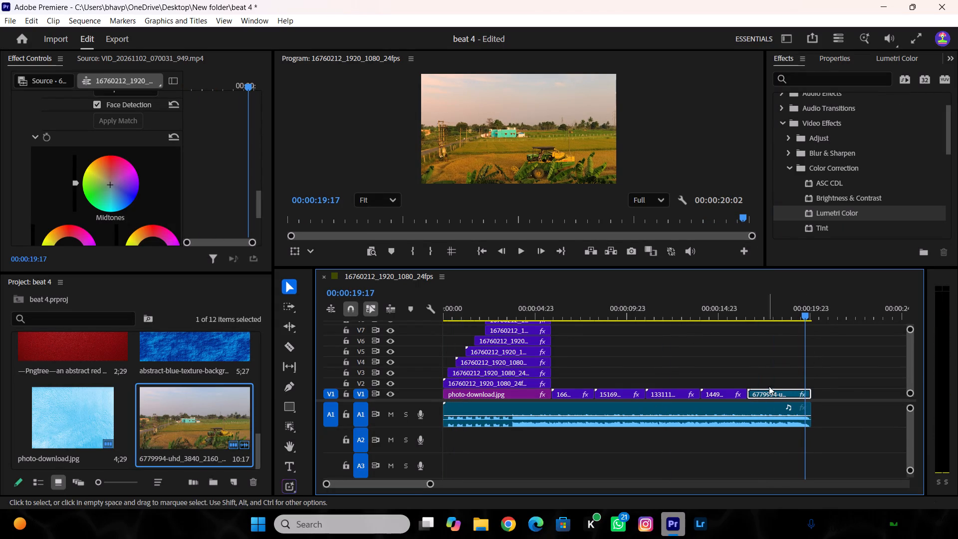